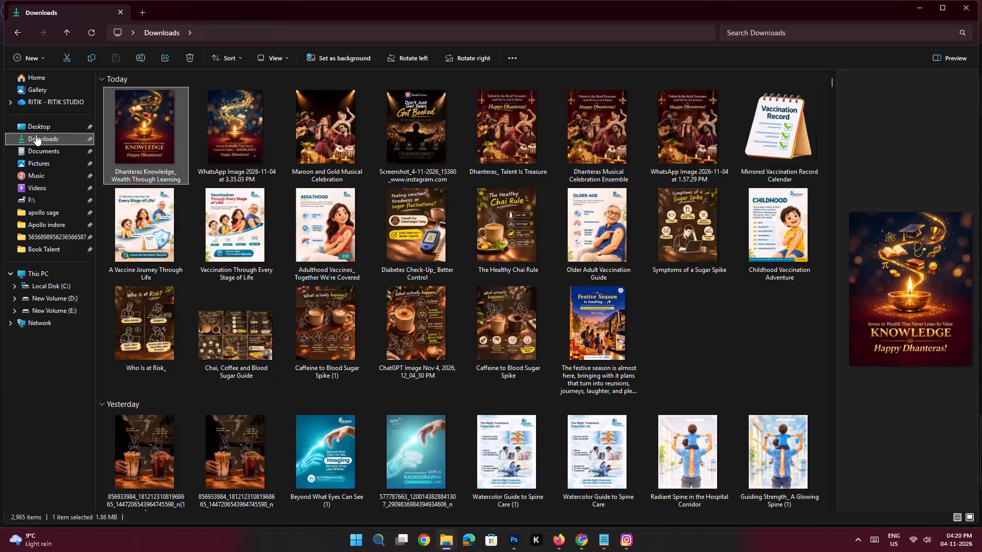
Check the contents of the jkvhgerbuh folder on the Desktop and permanently delete that folder.
click(36, 124)
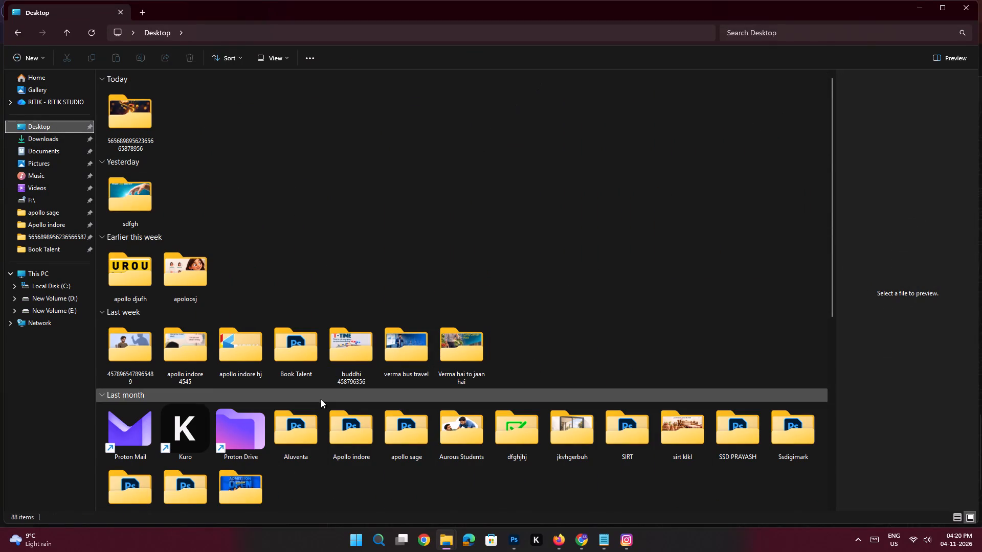
click(132, 124)
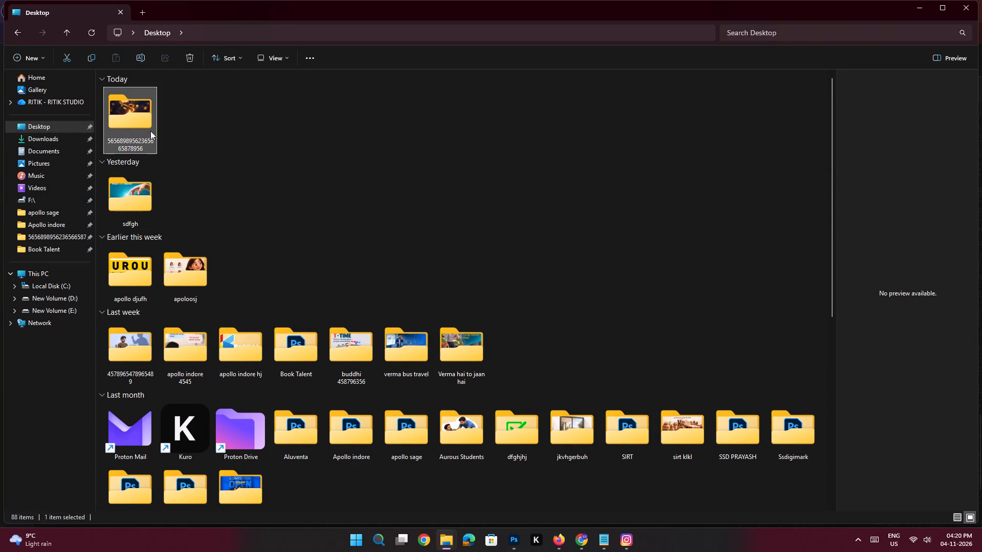
scroll(556, 285, down, 1)
click(564, 324)
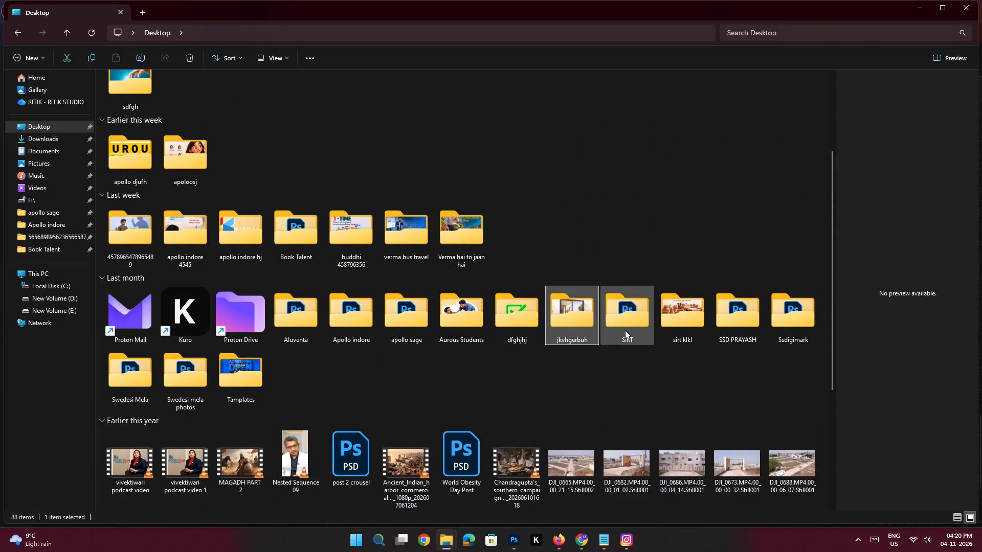
click(625, 330)
double_click(576, 328)
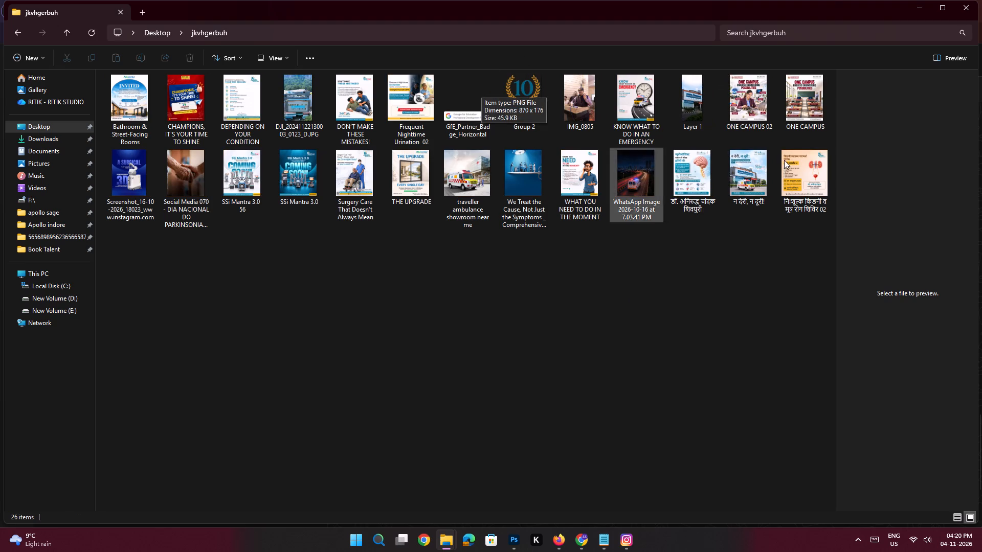
click(69, 32)
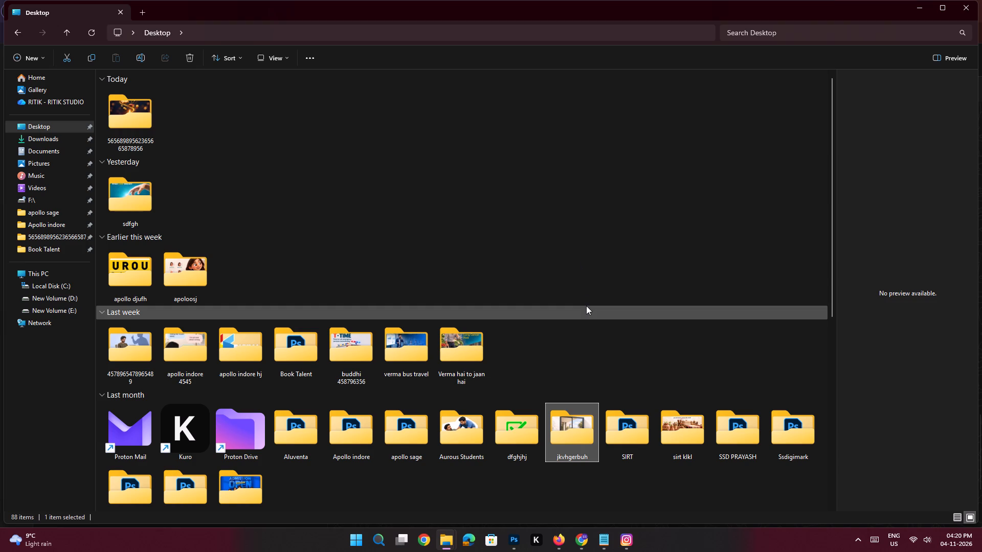
key(shift+Delete)
key(Return)
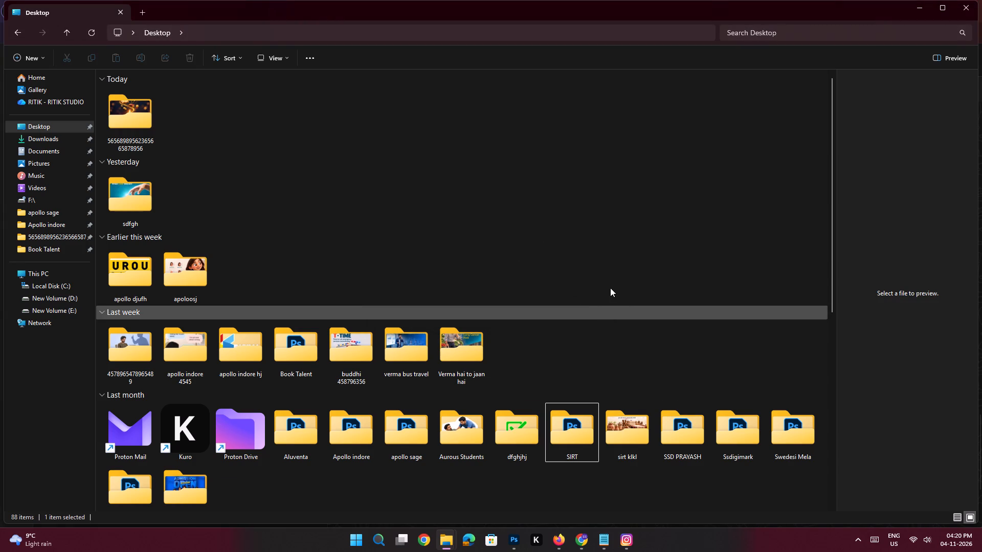
Check the contents of the dfghjhj folder on the Desktop and permanently delete that folder.
double_click(516, 440)
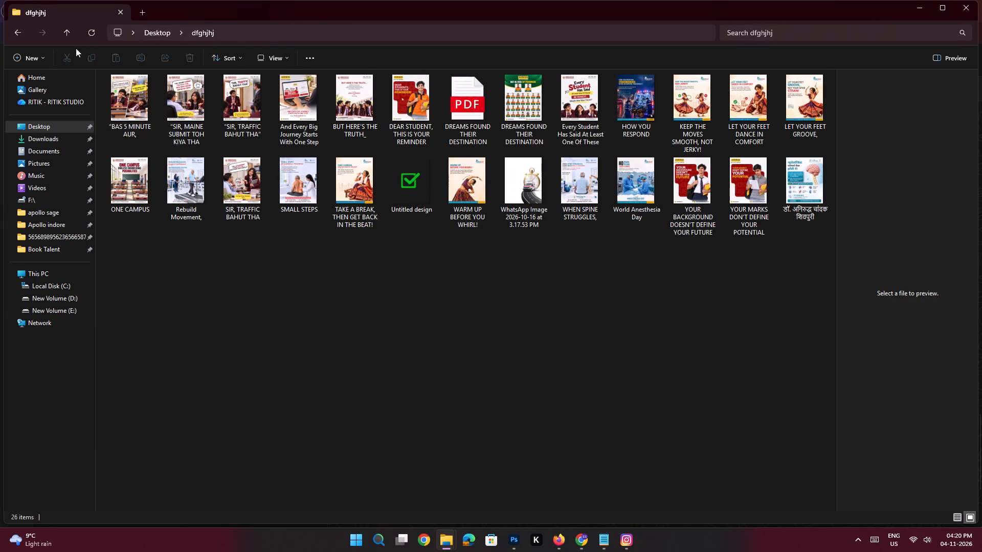
click(66, 32)
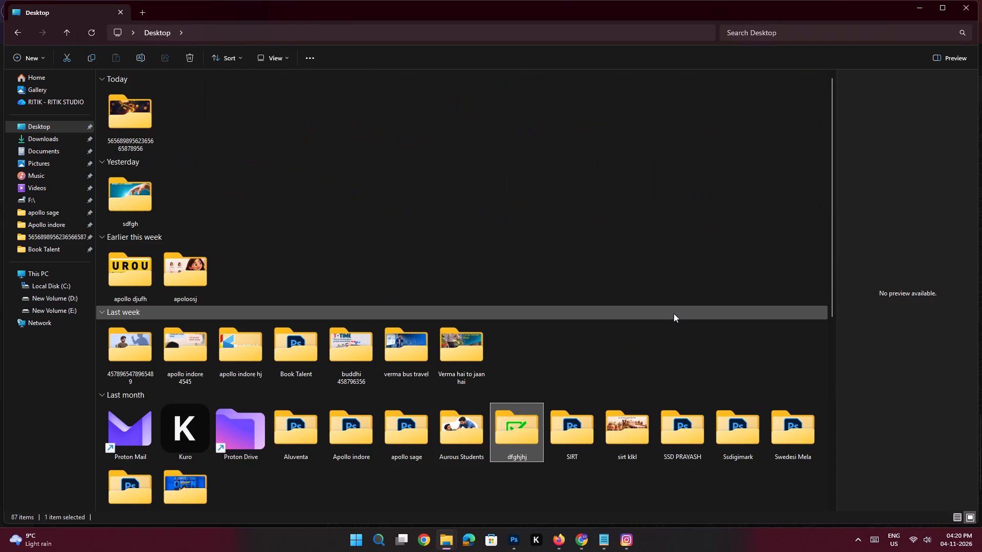
key(shift+Delete)
key(Return)
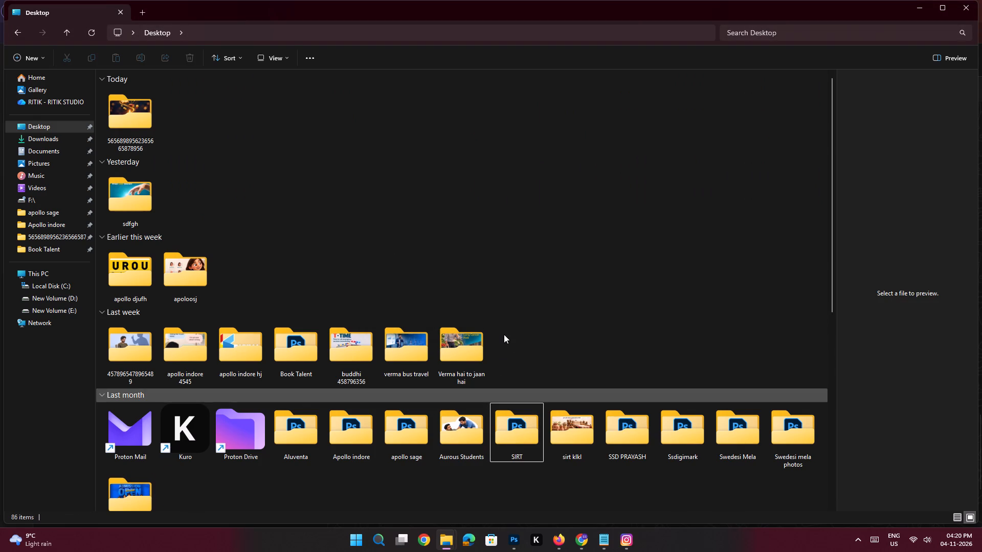
Look through the remaining Desktop items and open the apollo sage folder from the Last month group.
scroll(504, 334, down, 1)
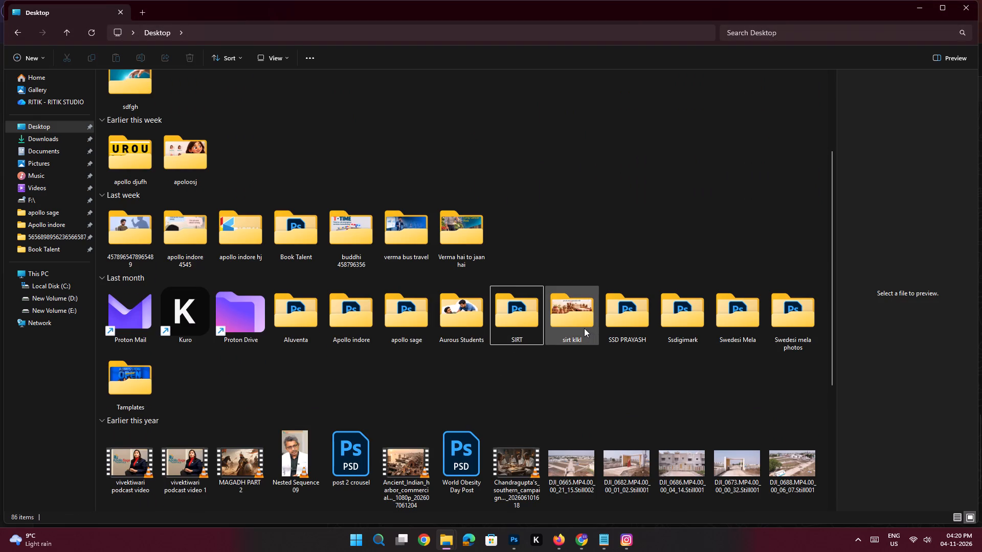
scroll(584, 328, down, 6)
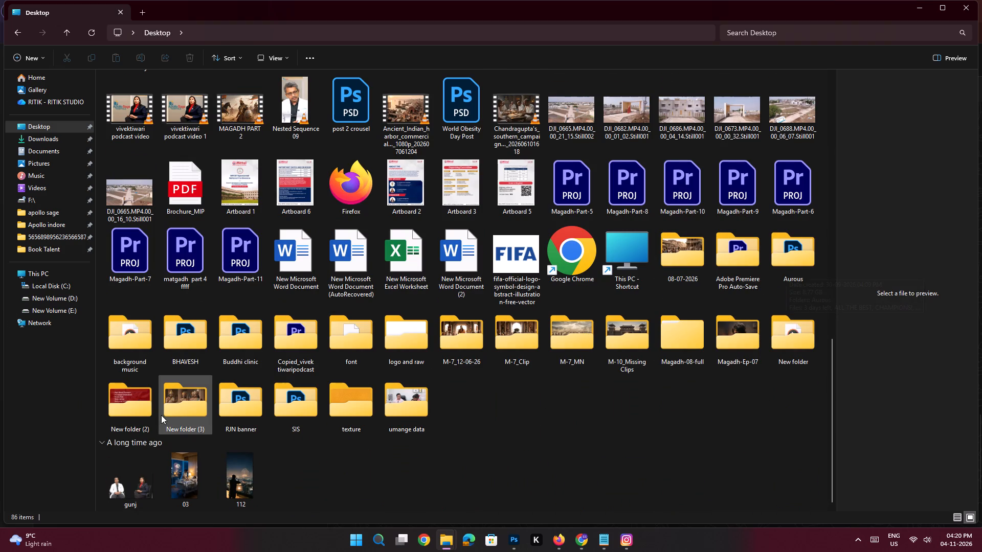
click(747, 268)
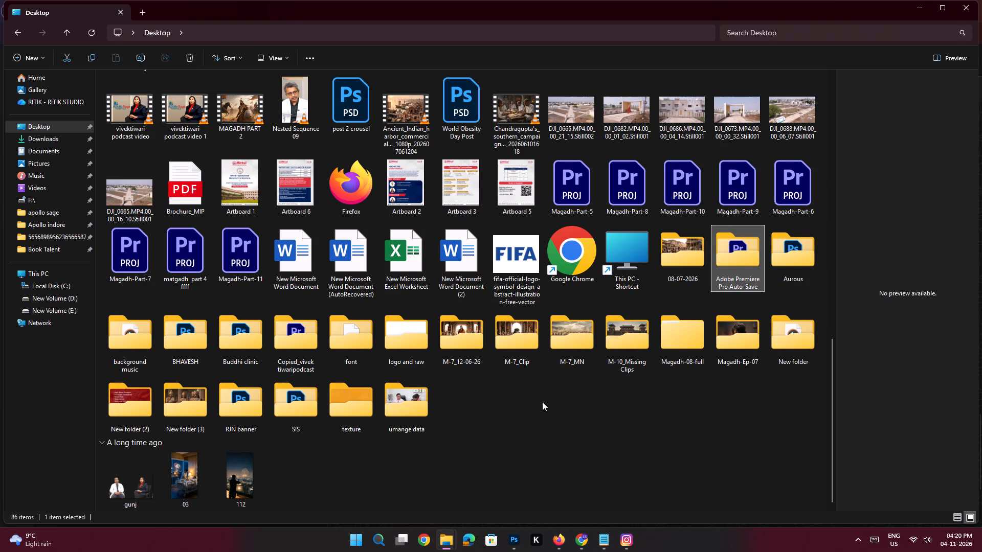
scroll(557, 416, up, 2)
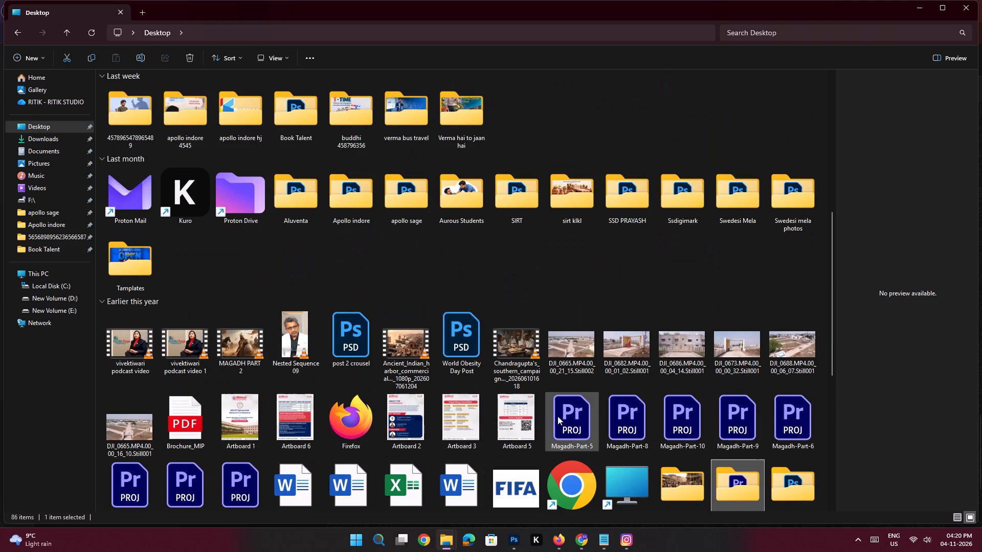
double_click(406, 208)
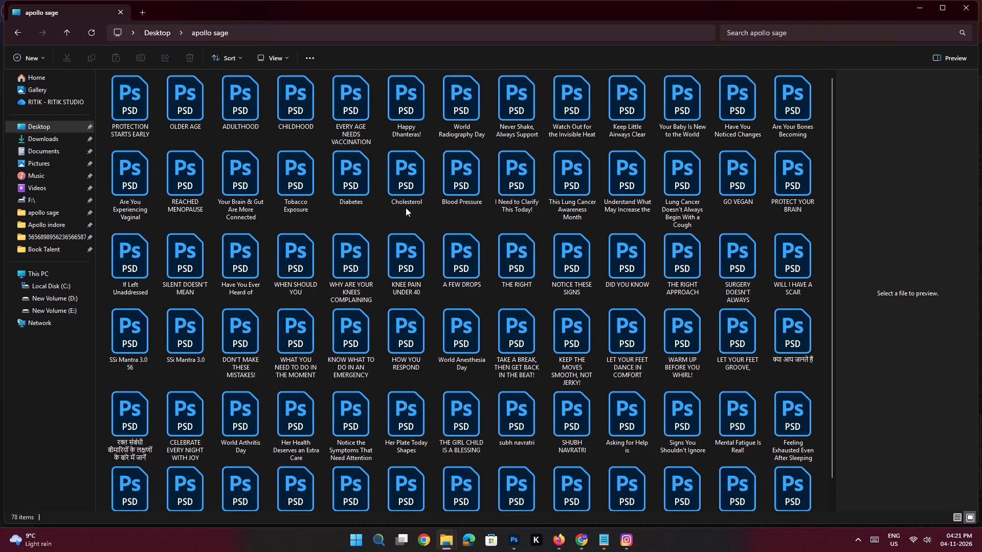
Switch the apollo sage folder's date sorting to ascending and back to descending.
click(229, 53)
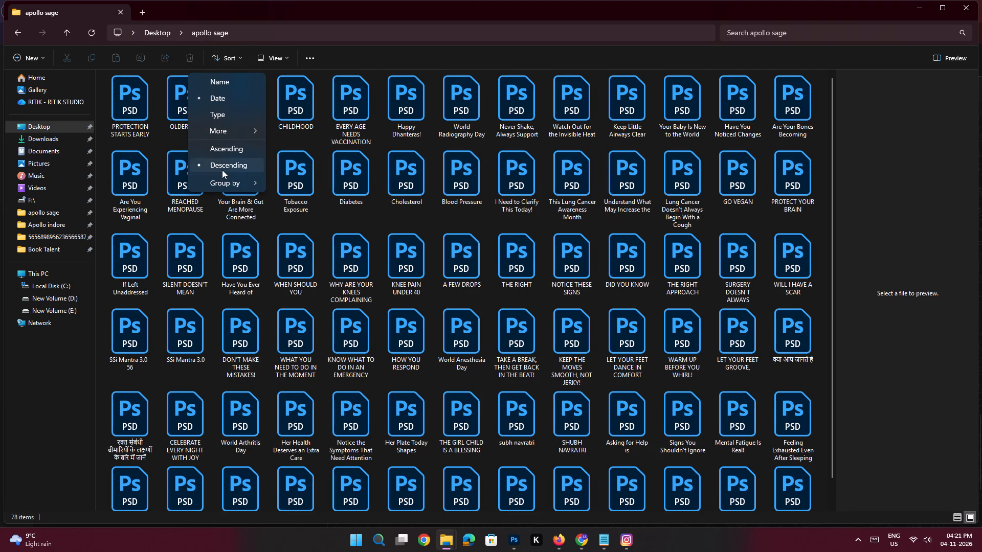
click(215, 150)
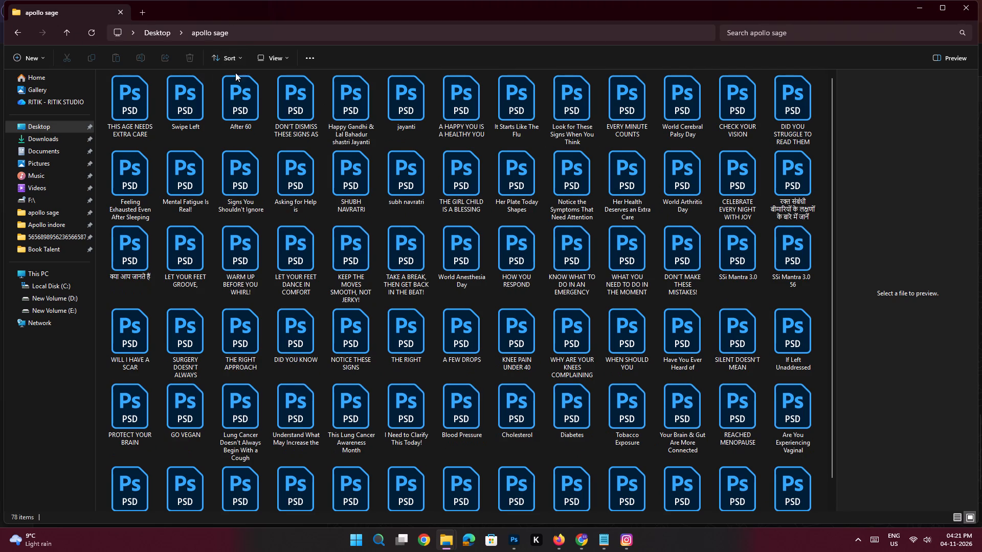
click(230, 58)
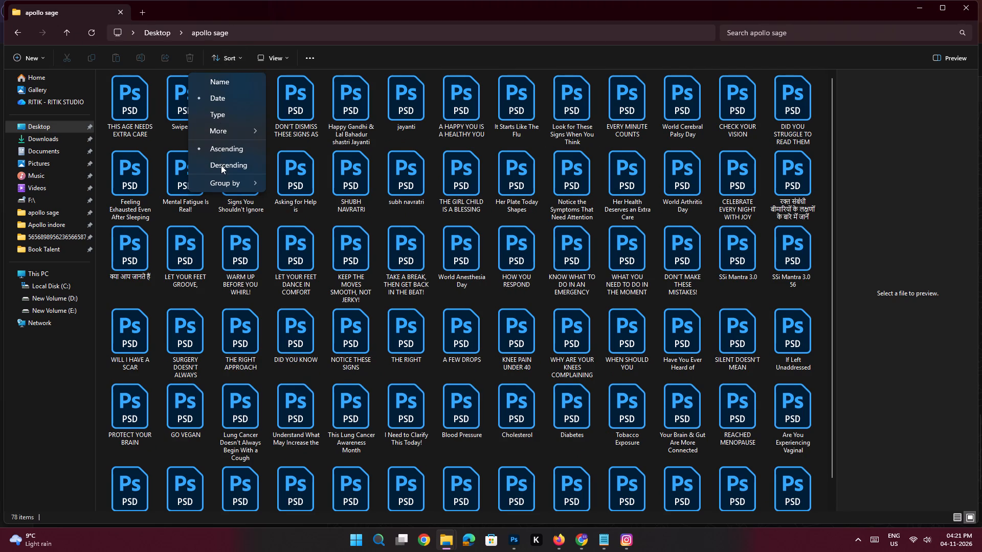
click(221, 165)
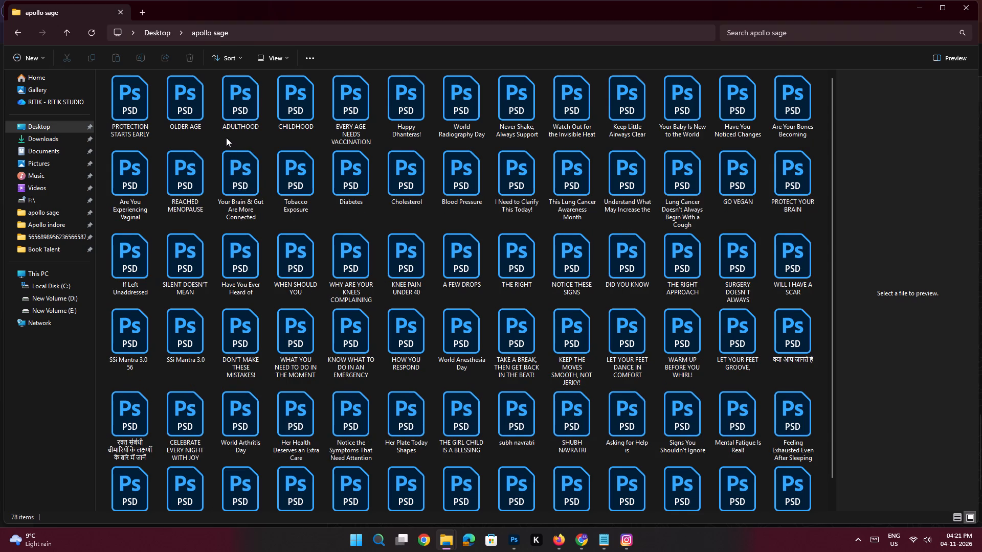
Open the Happy Dhanteras! PSD from the apollo sage folder in Photoshop.
click(198, 116)
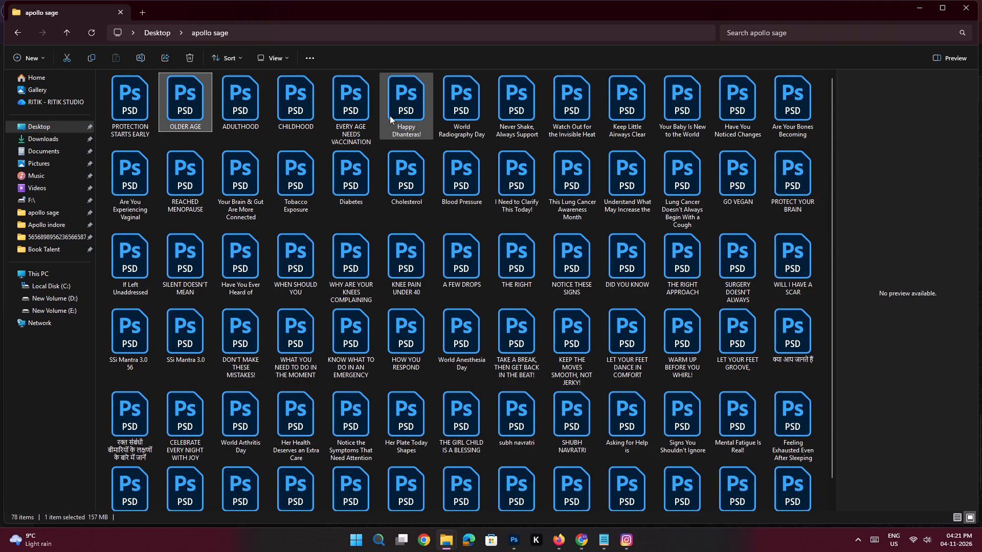
double_click(399, 115)
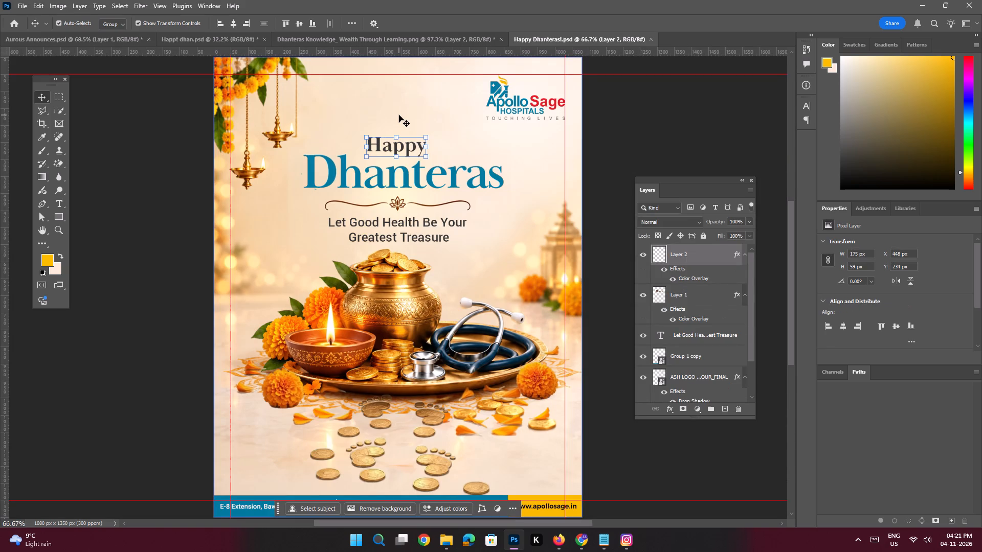
On the Remove this 2 layer, outline the damaged stethoscope tube joint near the tray's edge with a closed polygonal lasso selection.
key(space)
ctrl+drag(476, 357, 509, 401)
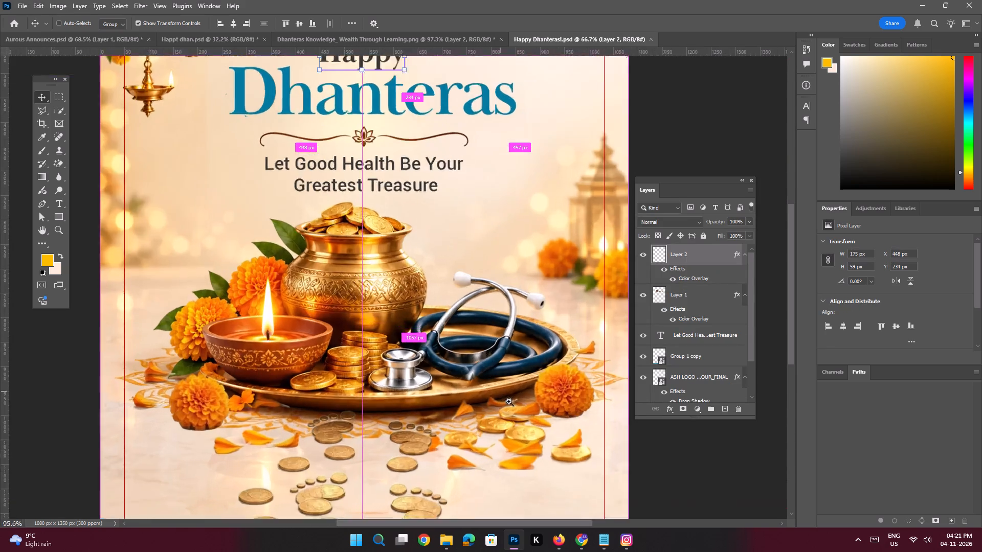
ctrl+drag(509, 401, 549, 441)
drag(539, 418, 505, 380)
click(489, 344)
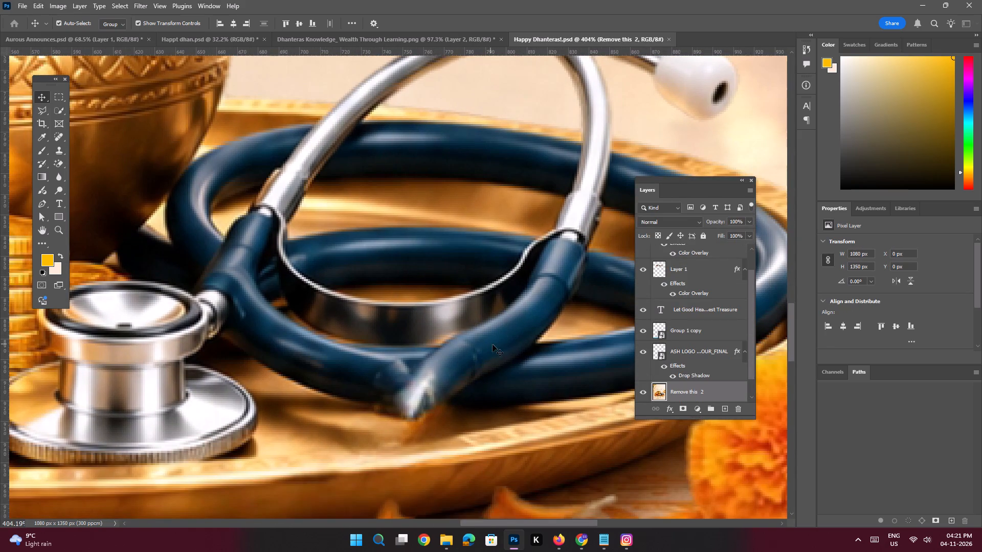
click(40, 110)
click(387, 344)
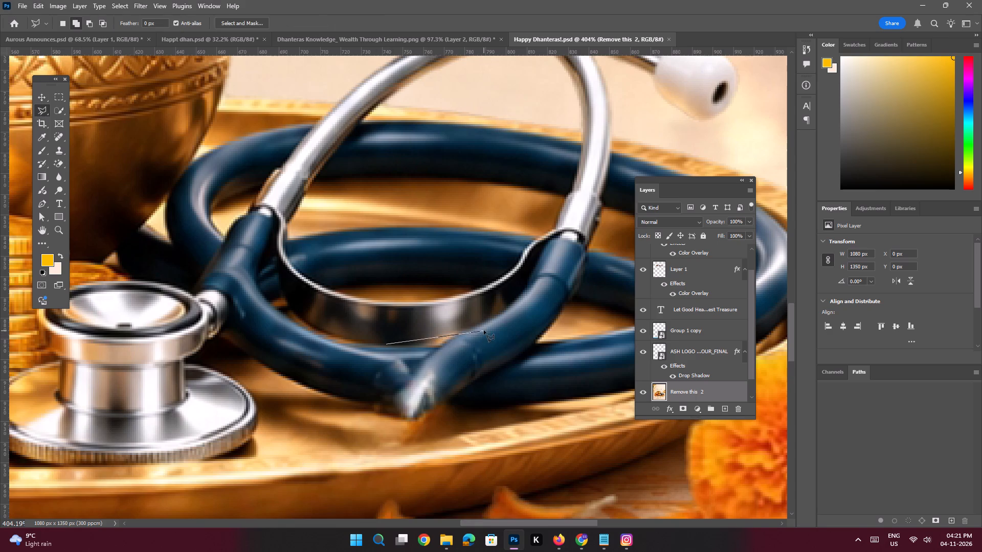
click(484, 327)
click(515, 354)
click(509, 373)
drag(476, 400, 467, 405)
drag(434, 421, 416, 430)
drag(416, 430, 428, 425)
drag(412, 433, 395, 434)
click(376, 431)
click(354, 399)
click(359, 366)
click(389, 342)
click(389, 342)
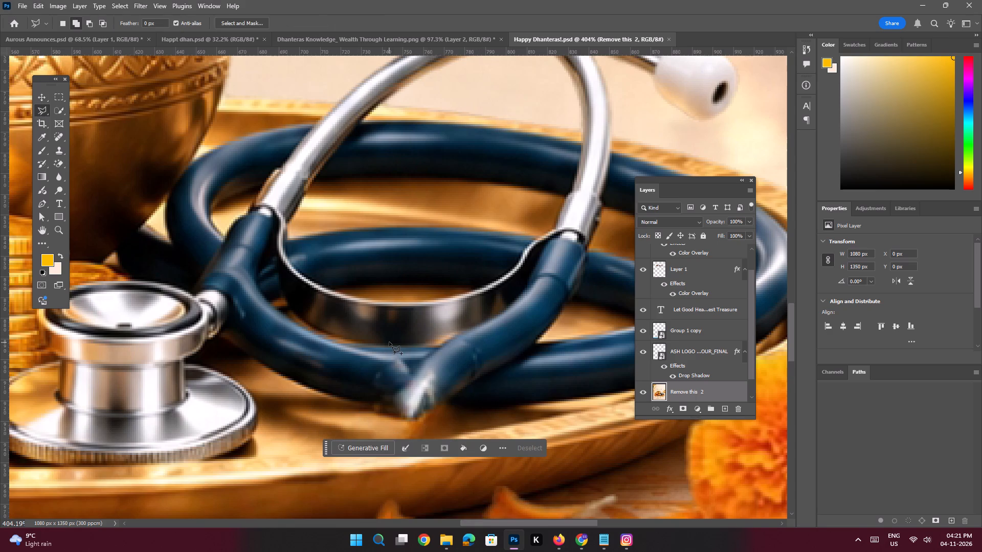
Run Generative Fill on the selected tube joint with the prompt "Make this Stetoscope is right".
click(365, 442)
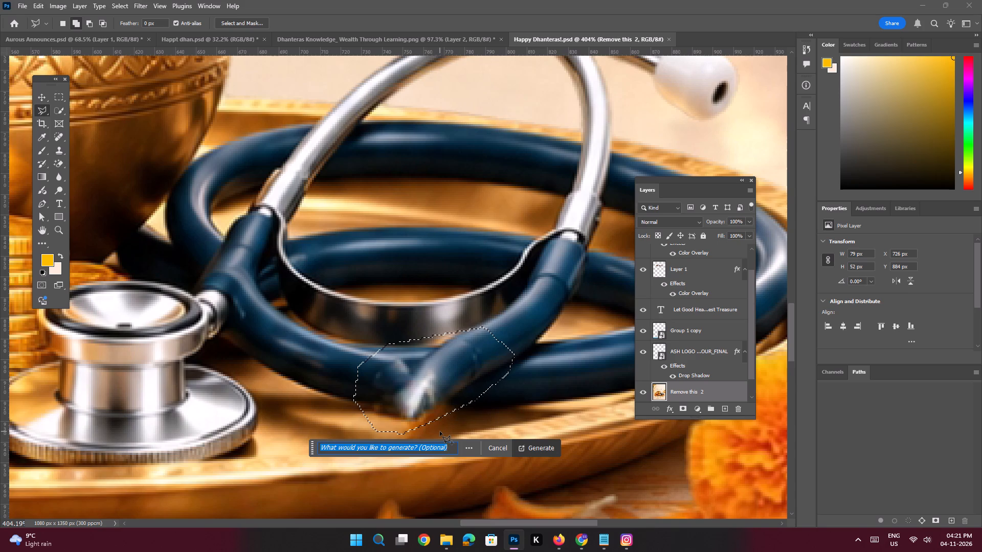
text(Make this Ste)
key(t)
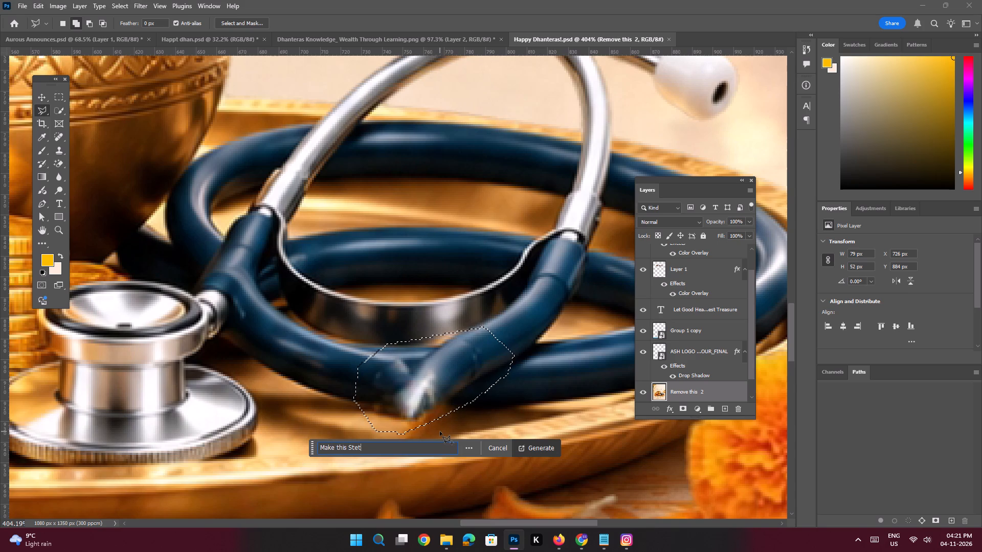
text(oscope)
key(space)
text(is right)
key(space)
key(Return)
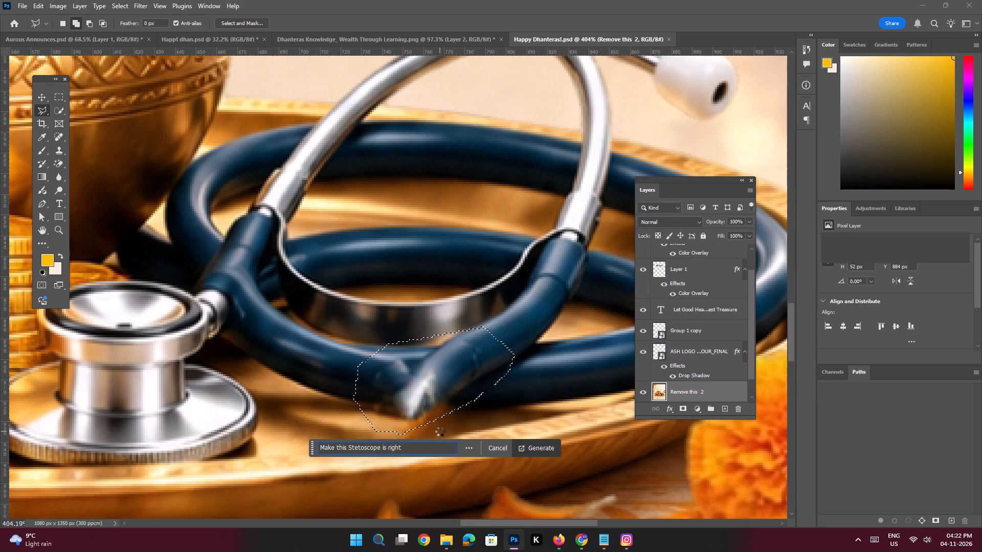
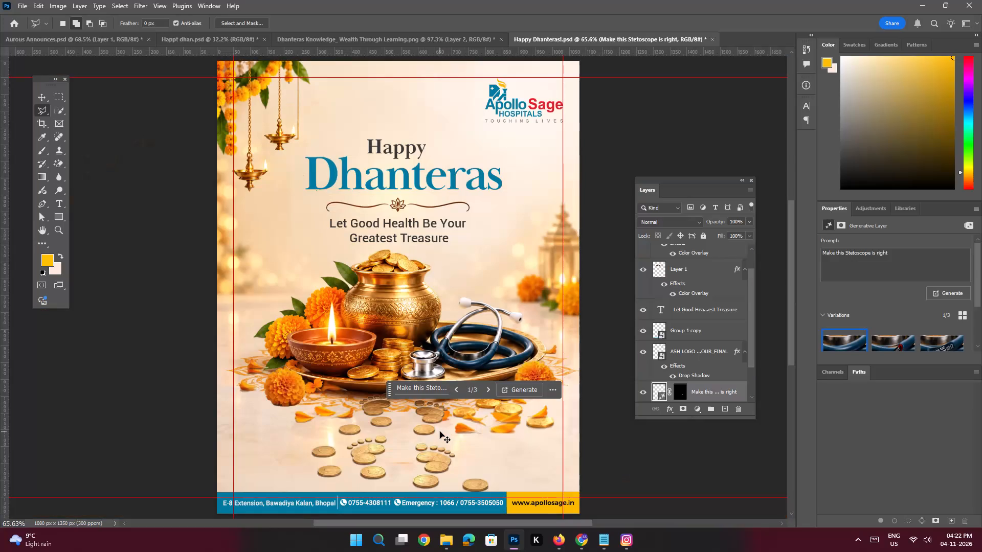
Compare the three Generative Fill variations of the stethoscope tube and settle on the first one.
click(896, 344)
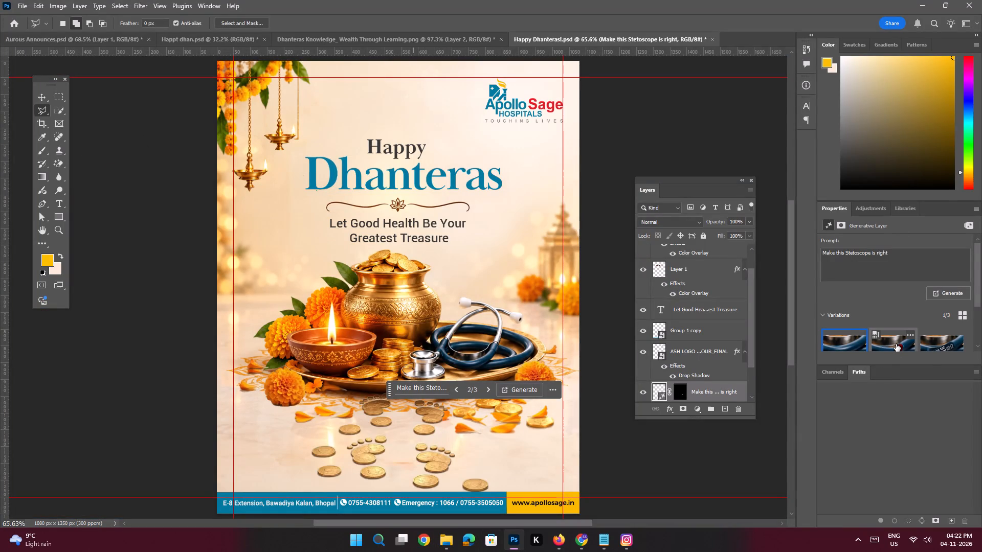
click(937, 343)
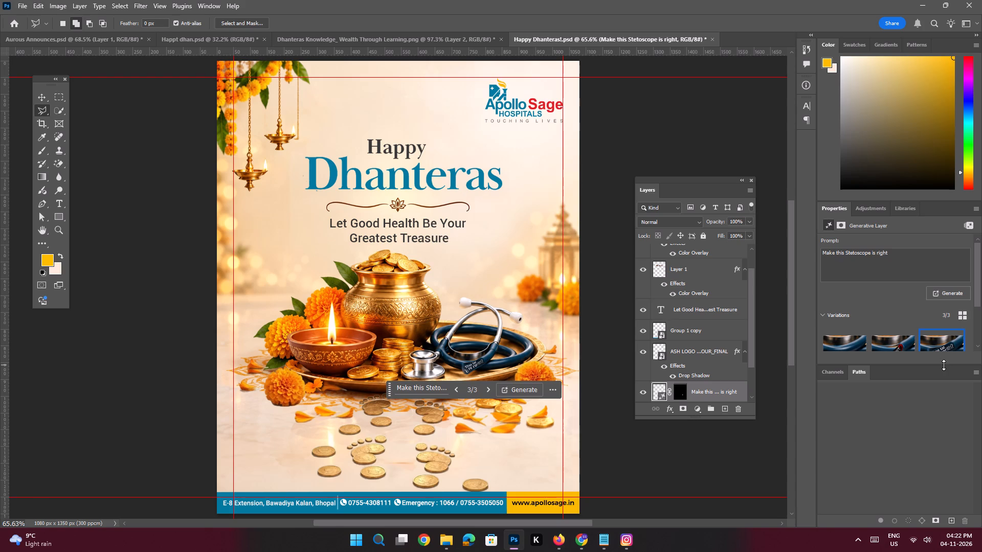
click(847, 346)
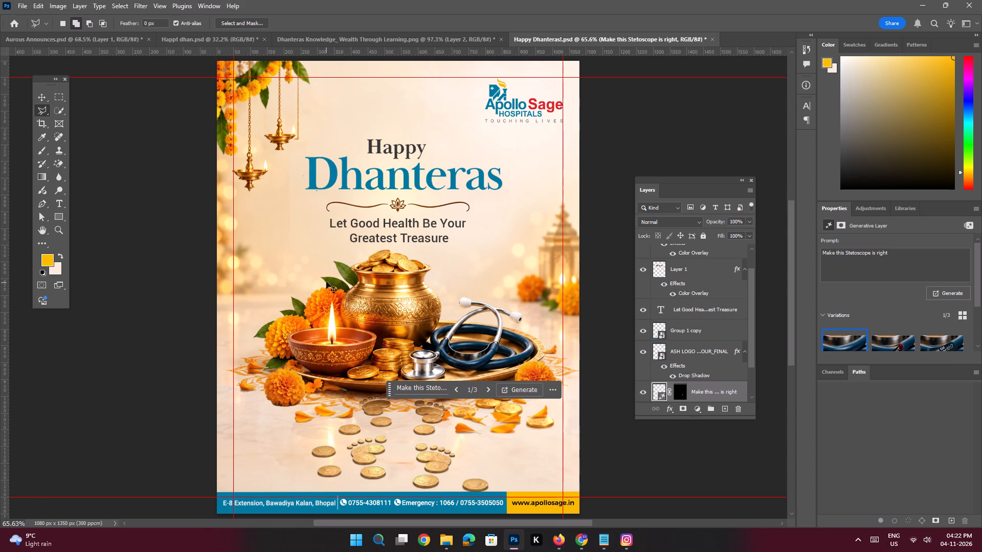
Save the Happy Dhanteras! PSD with the generative stethoscope repair.
key(ctrl+s)
Export the Happy Dhanteras! poster as a PNG with Export As.
key(ctrl+alt+shift+w)
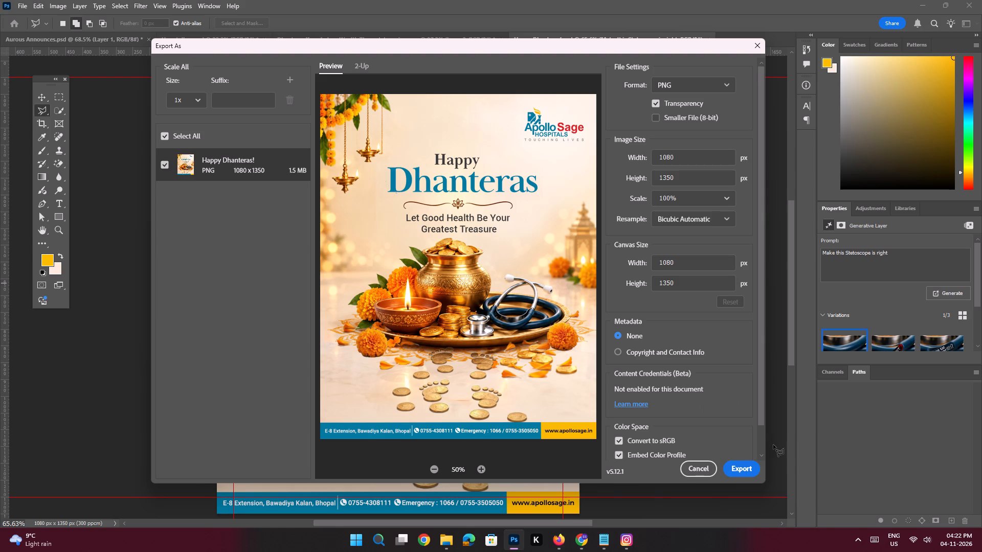
Export the Happy Dhanteras! poster as a 1080 x 1350 px PNG, proceeding to choose where to save it.
click(744, 468)
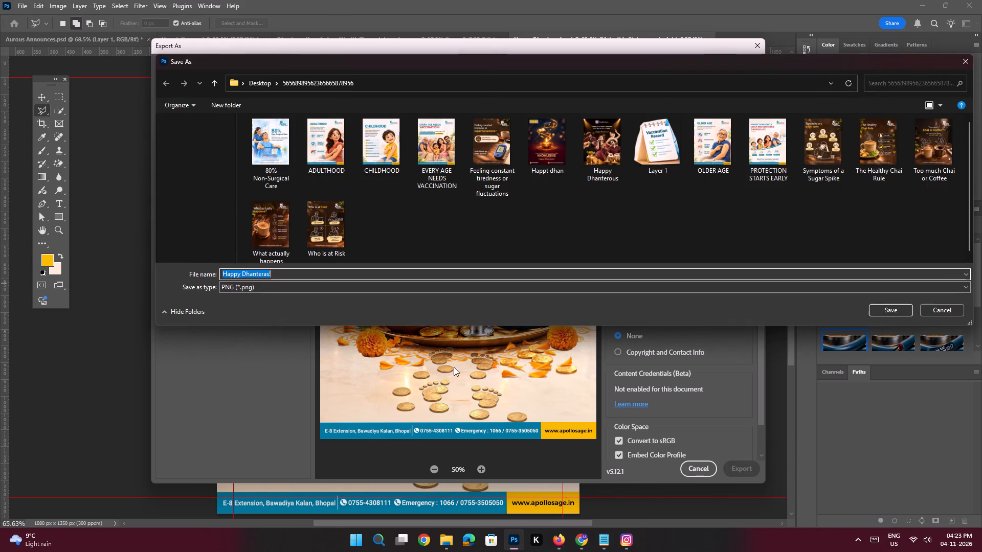
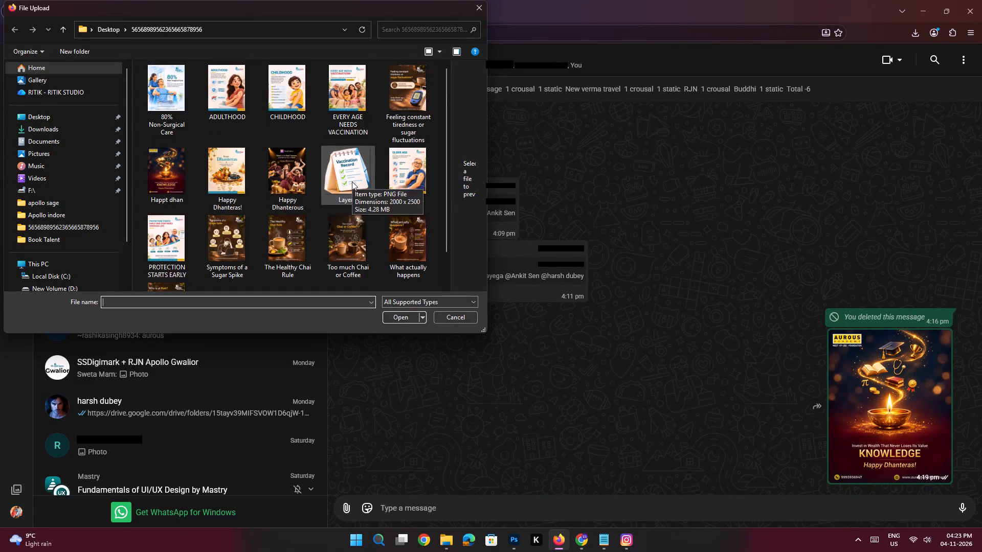
scroll(352, 181, down, 6)
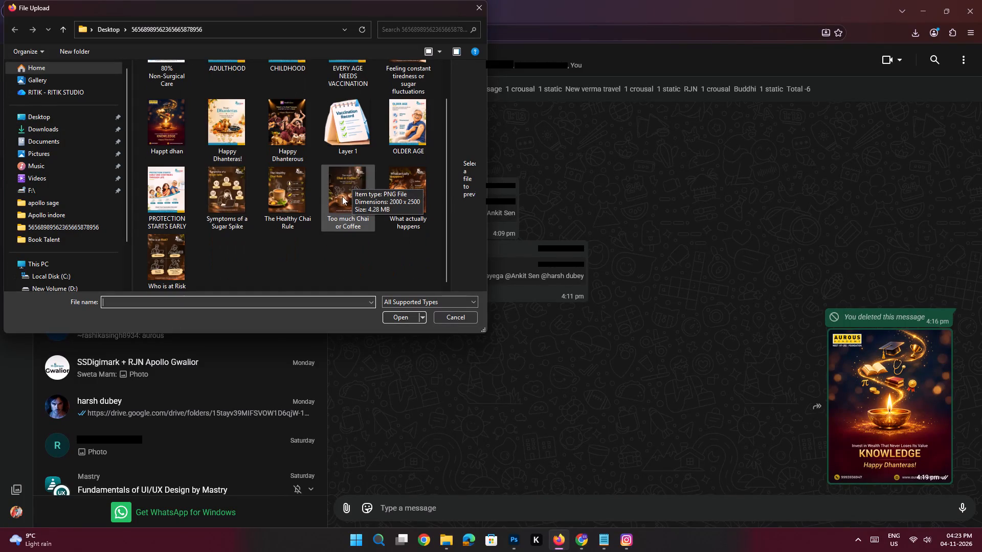
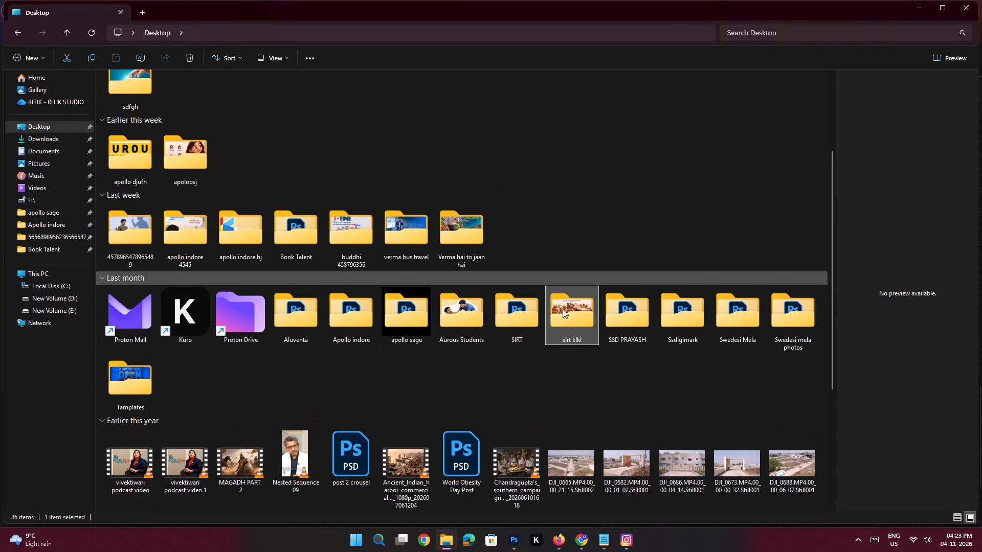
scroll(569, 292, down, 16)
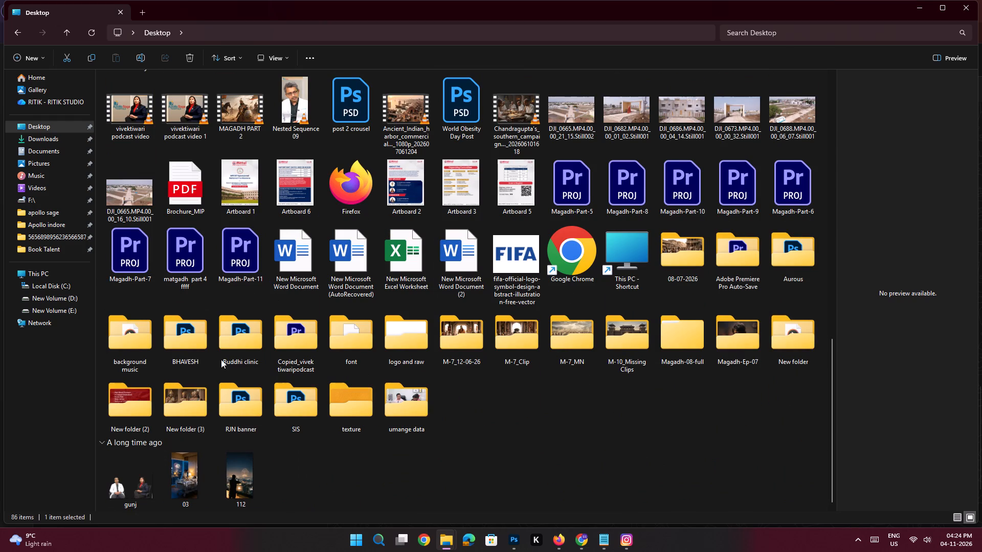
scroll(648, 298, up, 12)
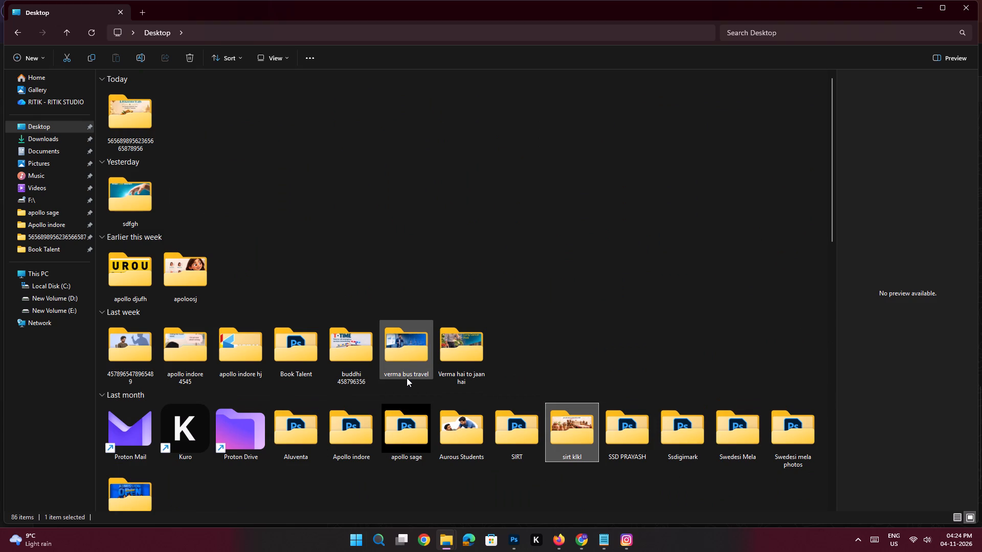
Check the contents of the "apollo indore hj" folder on the Desktop and permanently delete the folder.
double_click(243, 360)
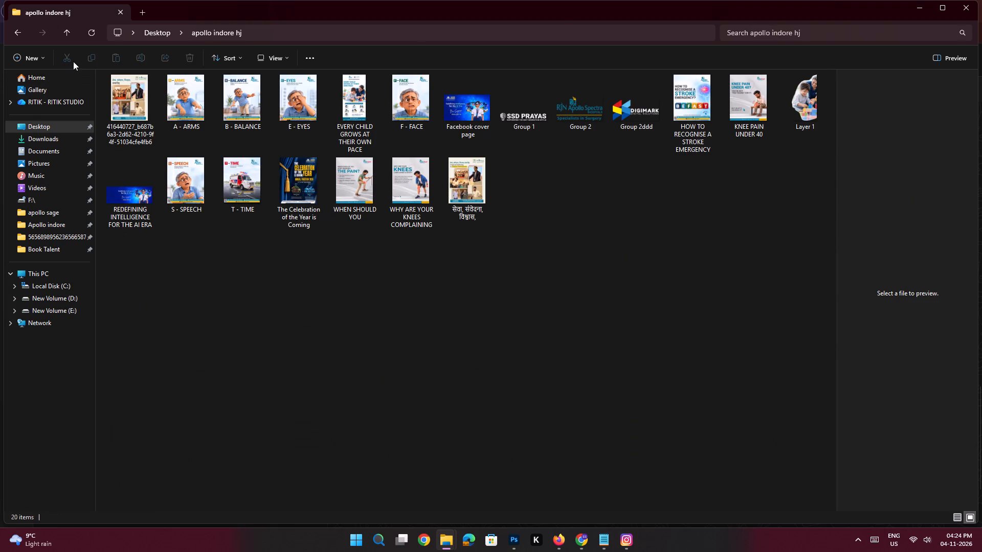
click(68, 34)
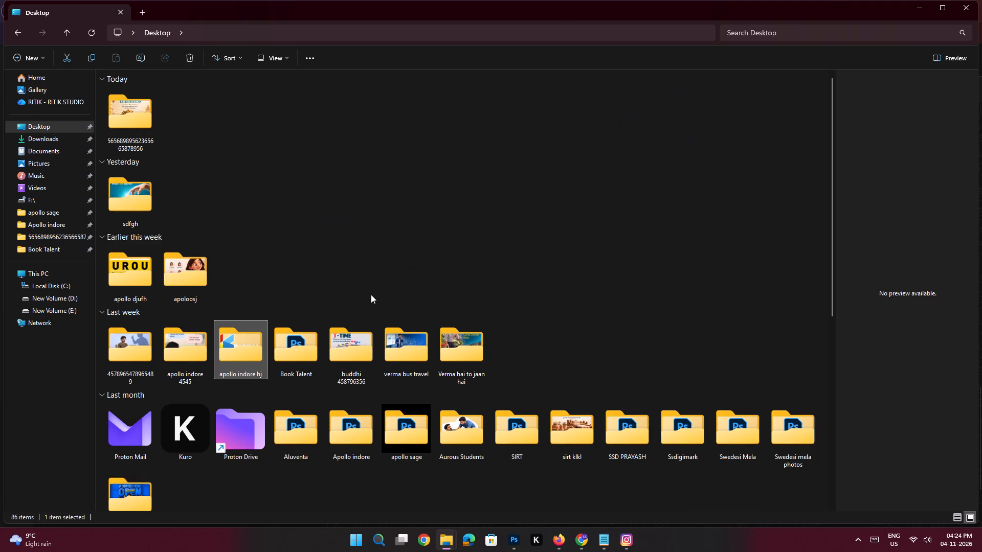
key(shift+Delete)
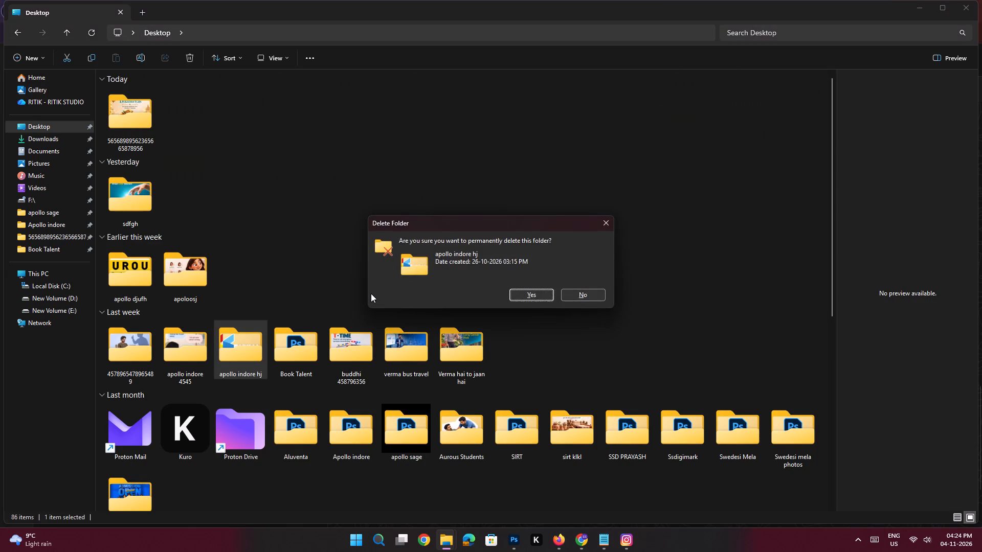
key(Return)
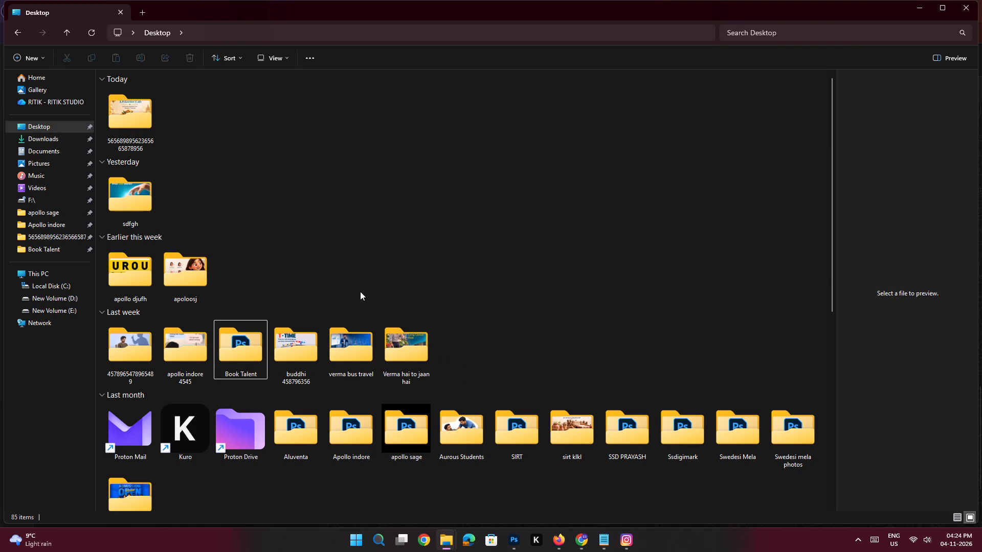
double_click(297, 343)
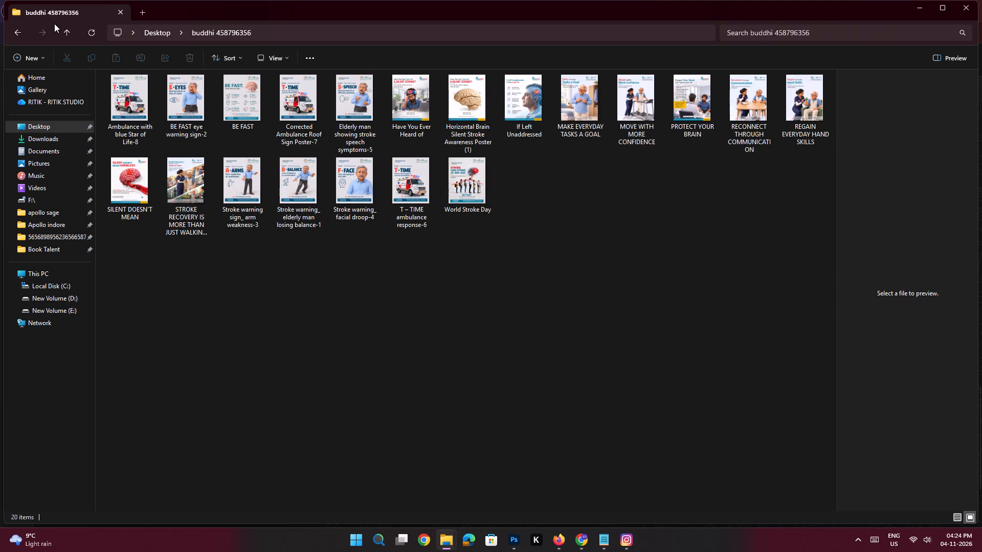
click(62, 26)
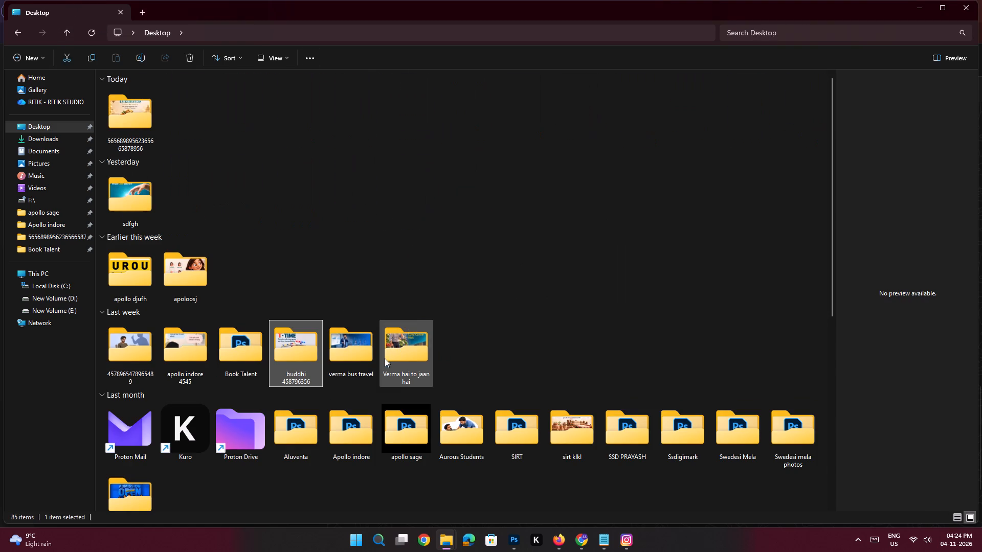
key(shift+Delete)
key(Return)
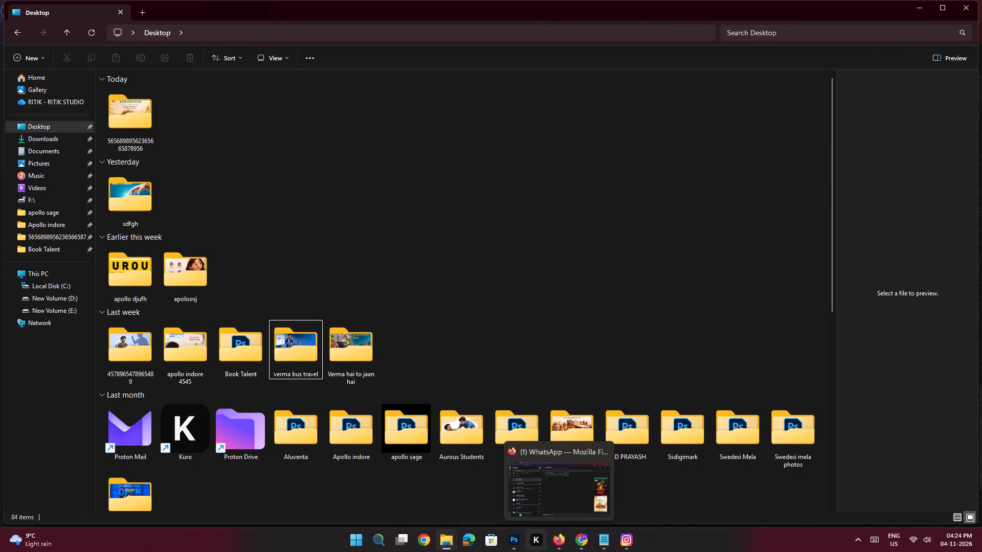
Switch to Photoshop and inspect the repaired stethoscope up close and within the whole Happy Dhanteras poster.
click(517, 542)
key(ctrl+space)
key(ctrl+space)
key(ctrl+space)
key(ctrl+space)
key(ctrl+space)
key(ctrl+space)
key(ctrl+space)
key(ctrl+space)
key(ctrl+space)
key(ctrl+space)
key(ctrl+space)
key(ctrl+space)
key(ctrl+space)
key(ctrl+space)
key(ctrl+space)
key(ctrl+space)
key(ctrl+space)
key(ctrl+space)
key(ctrl+space)
key(ctrl+space)
ctrl+drag(484, 341, 559, 415)
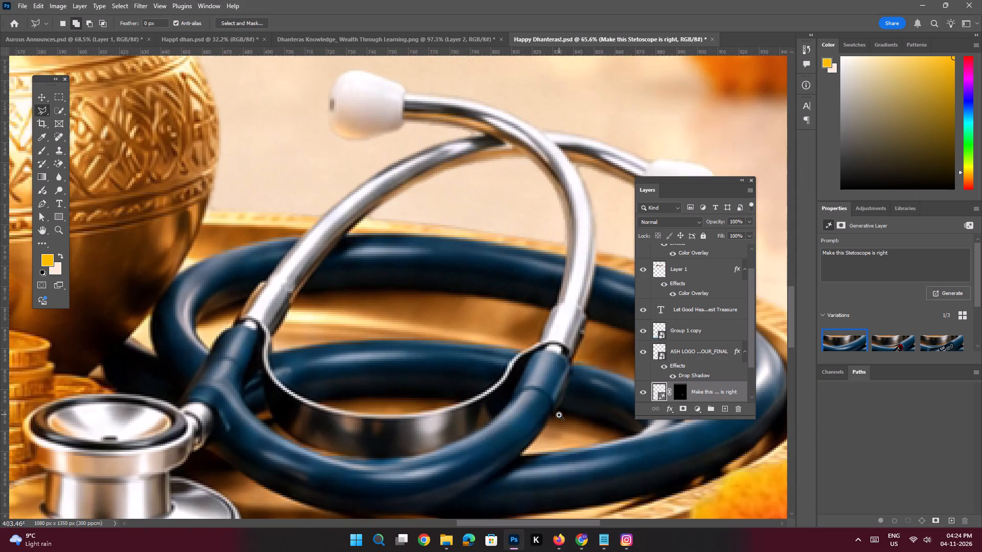
ctrl+drag(559, 415, 476, 381)
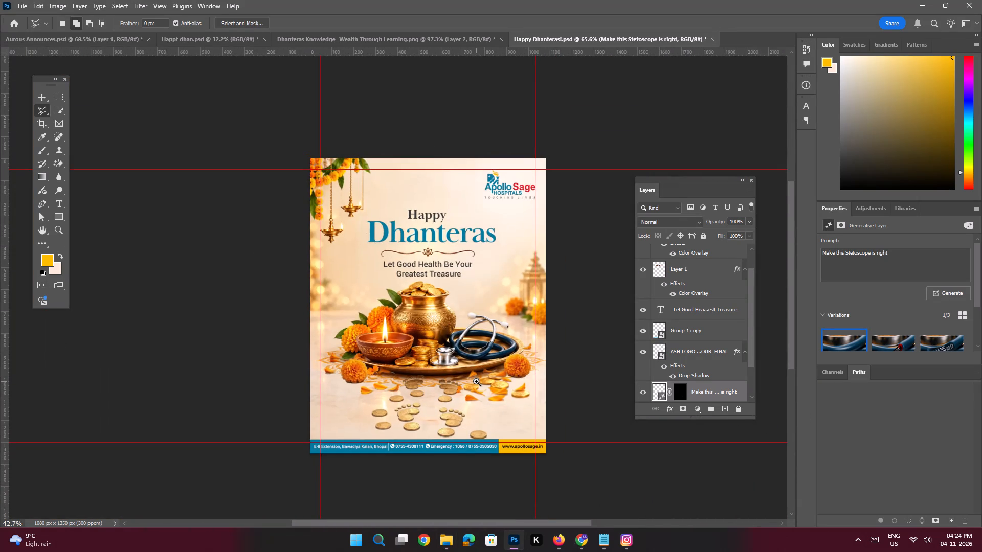
ctrl+drag(476, 381, 494, 398)
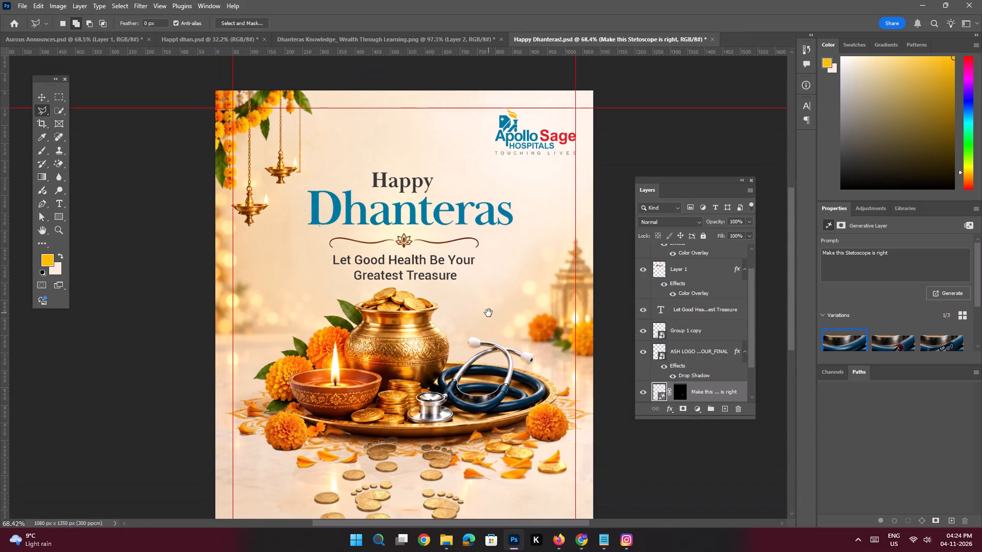
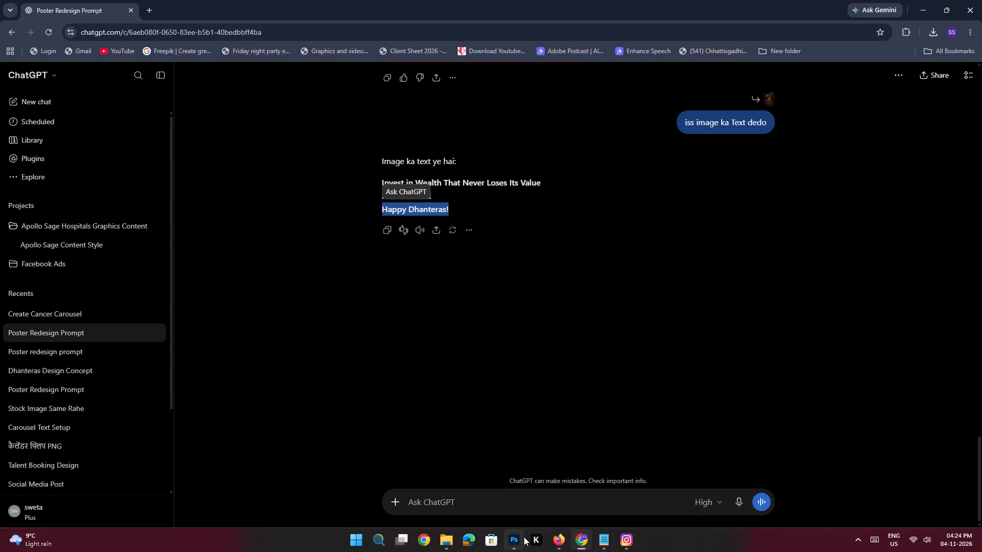
Switch to Photoshop and examine the repaired stethoscope tubing up close and against the whole Happy Dhanteras poster.
click(524, 537)
key(ctrl+space)
key(ctrl+space)
key(ctrl+space)
key(ctrl+space)
key(ctrl+space)
key(ctrl+space)
key(ctrl+space)
key(ctrl+space)
key(ctrl+space)
key(ctrl+space)
key(ctrl+space)
key(ctrl+space)
key(ctrl+space)
key(ctrl+space)
key(ctrl+space)
key(ctrl+space)
key(ctrl+space)
key(ctrl+space)
key(ctrl+space)
key(ctrl+space)
ctrl+drag(482, 368, 524, 415)
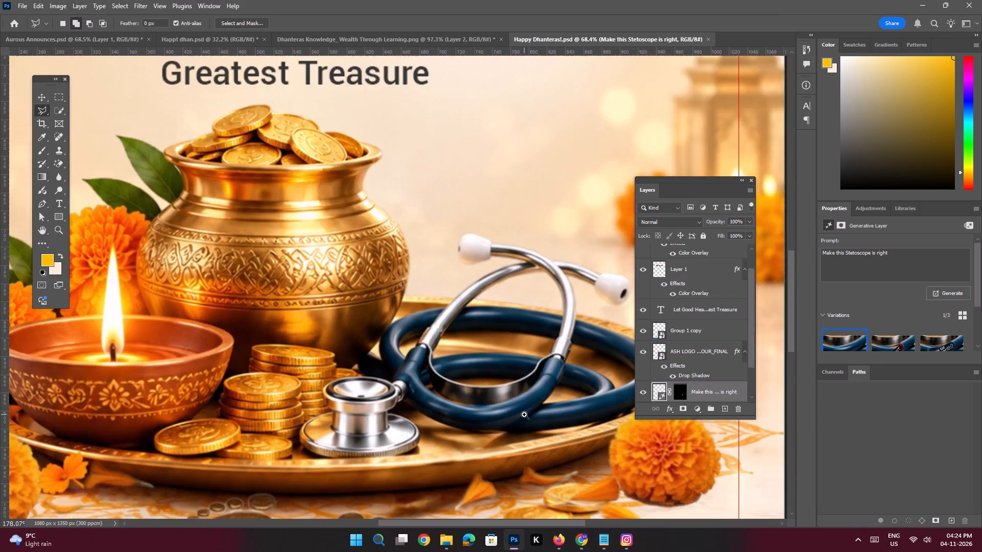
ctrl+drag(524, 415, 508, 416)
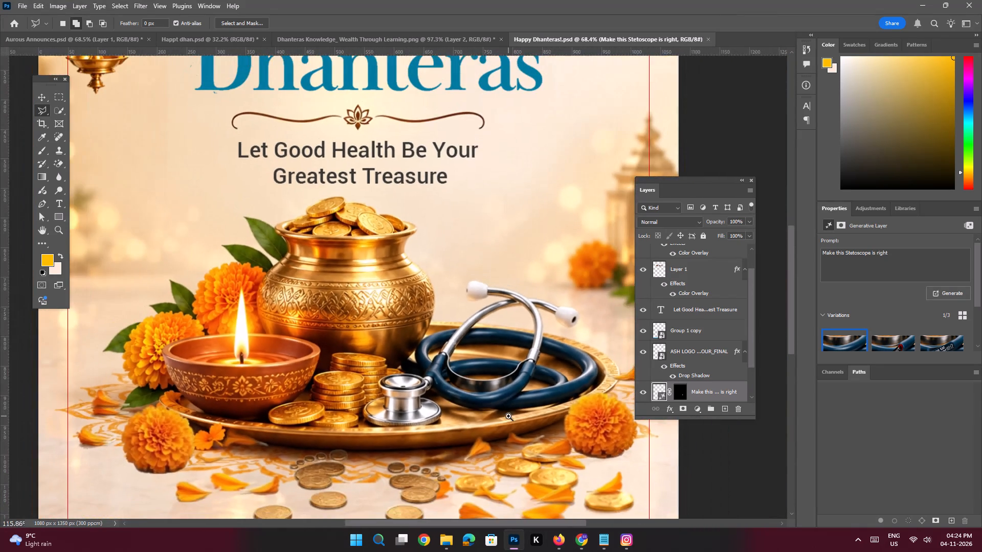
ctrl+drag(508, 416, 548, 459)
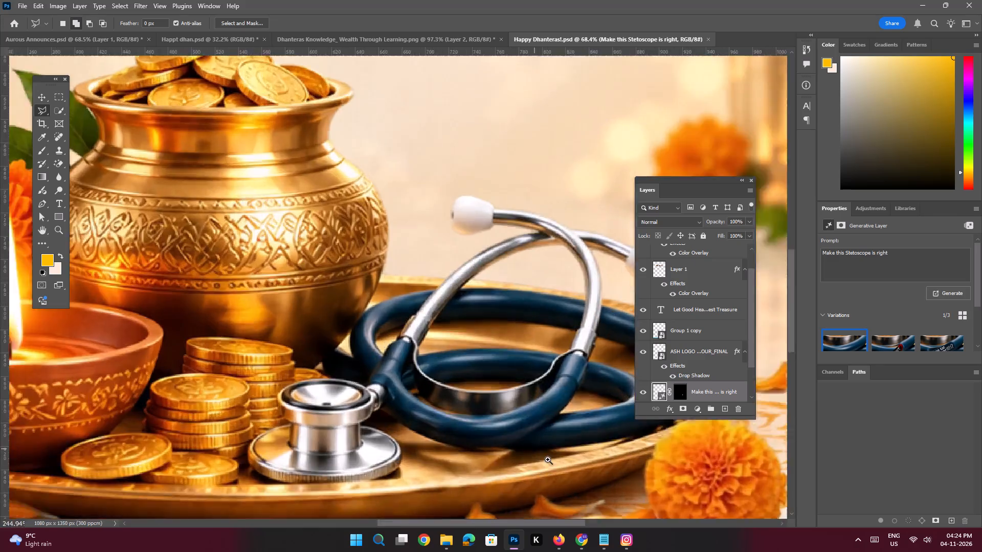
ctrl+drag(548, 459, 514, 441)
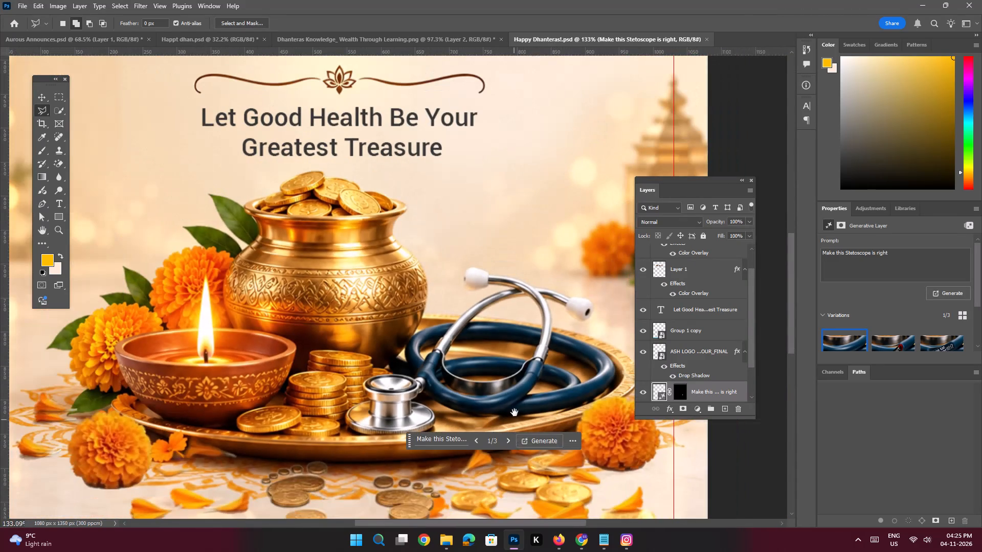
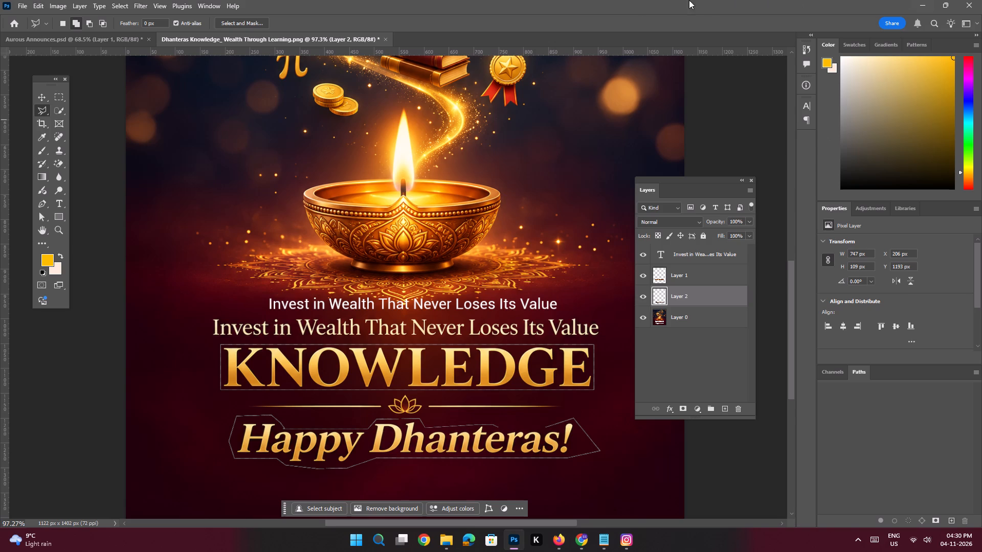
Close the Dhanteras Knowledge_ Wealth Through Learning.png document without saving its changes.
click(386, 38)
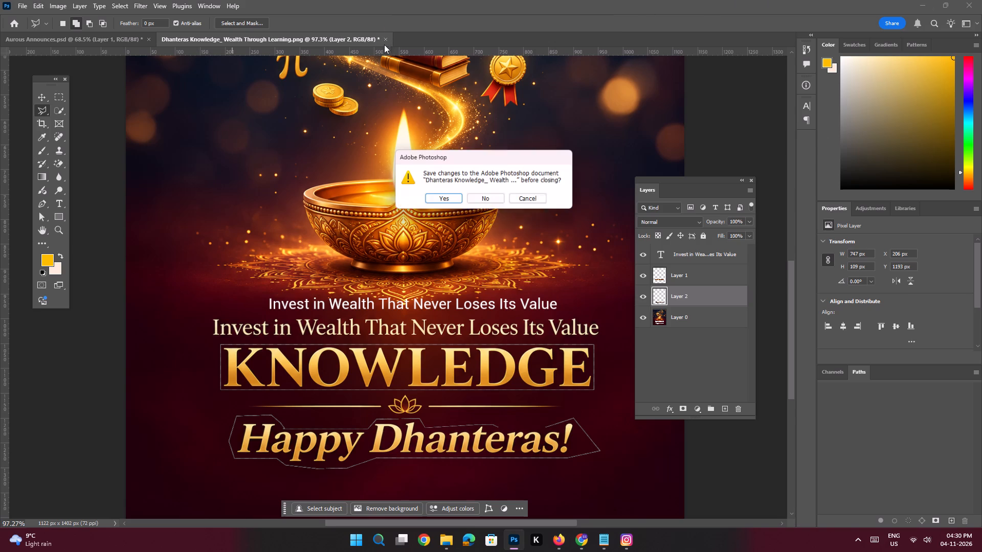
click(482, 202)
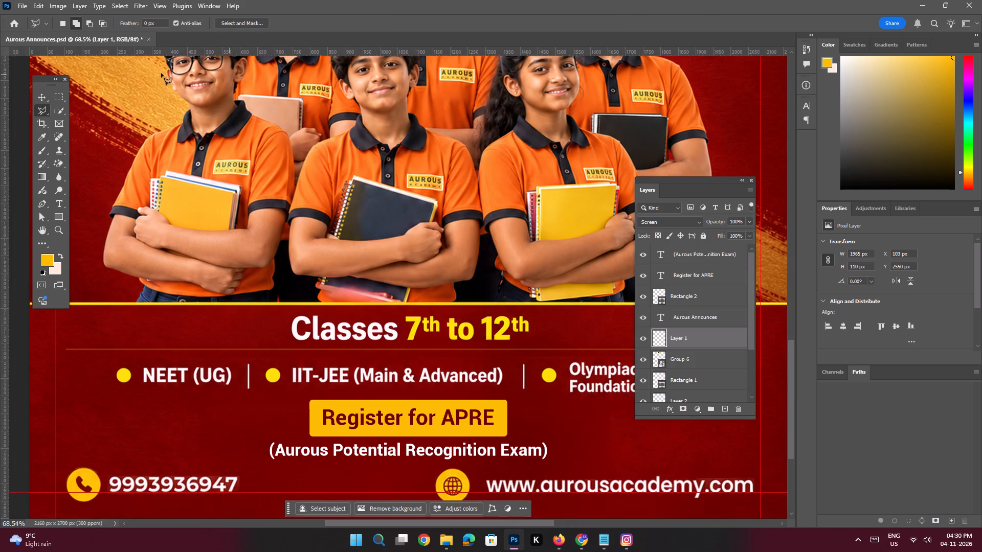
Close the Aurous Announces.psd document, saving its changes.
click(147, 38)
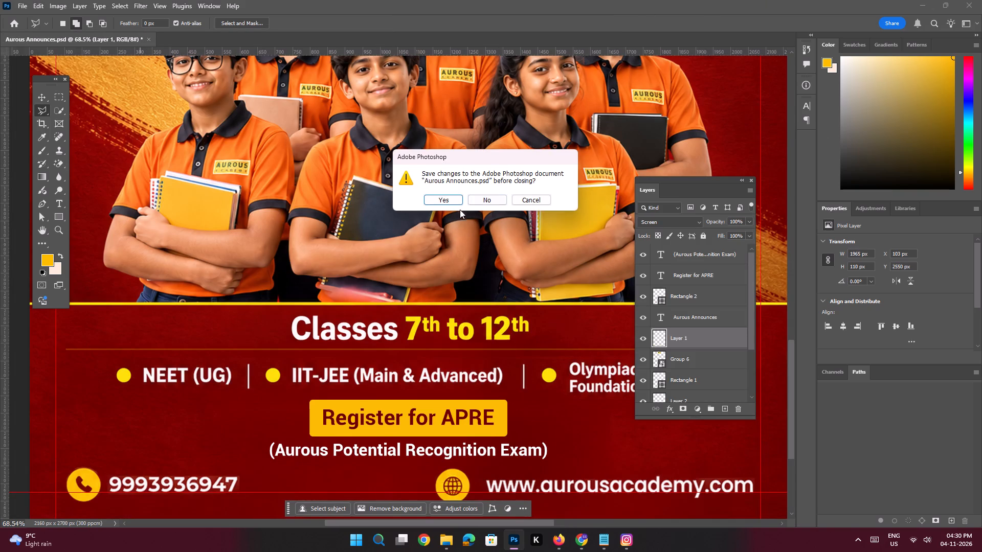
click(448, 204)
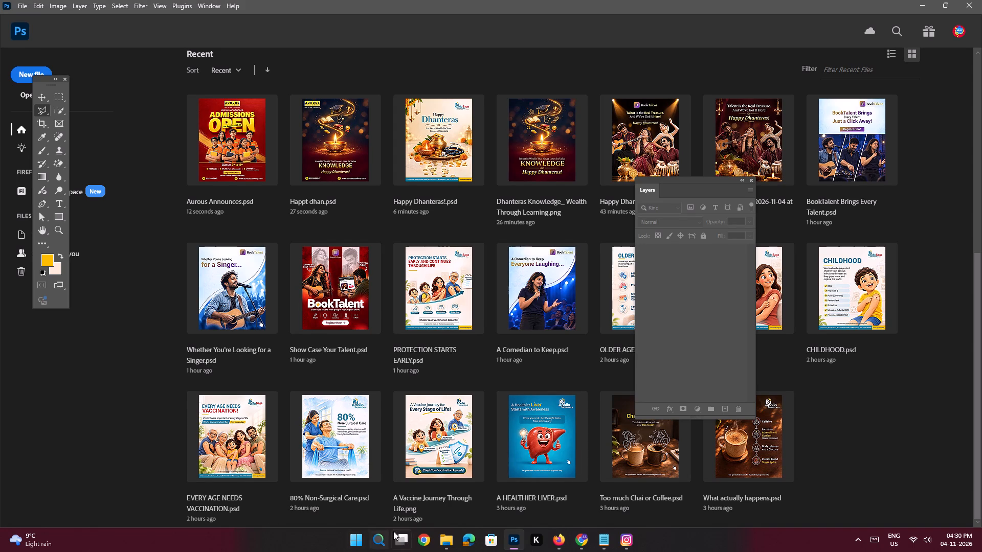
Switch to the open File Explorer window and go to the Desktop folder.
click(444, 544)
click(428, 507)
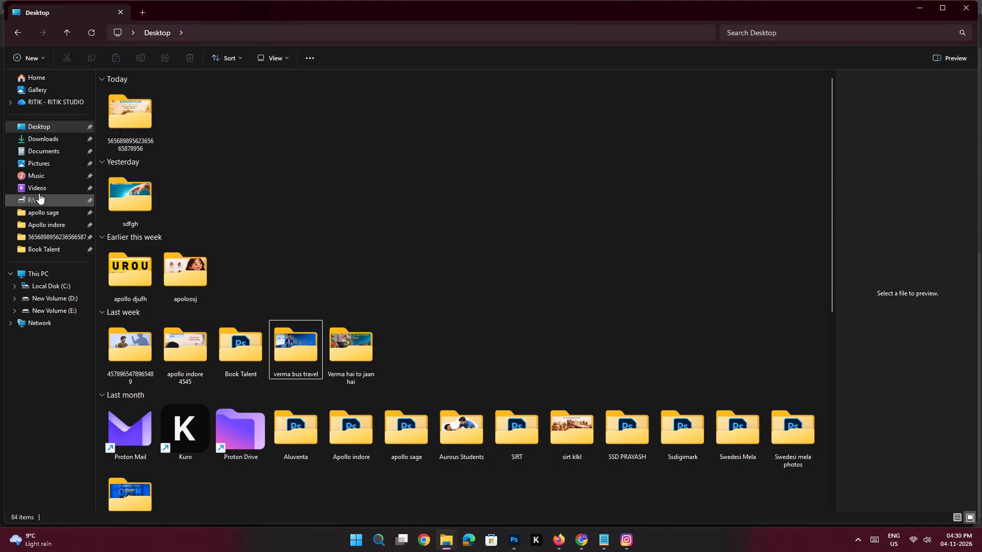
click(48, 125)
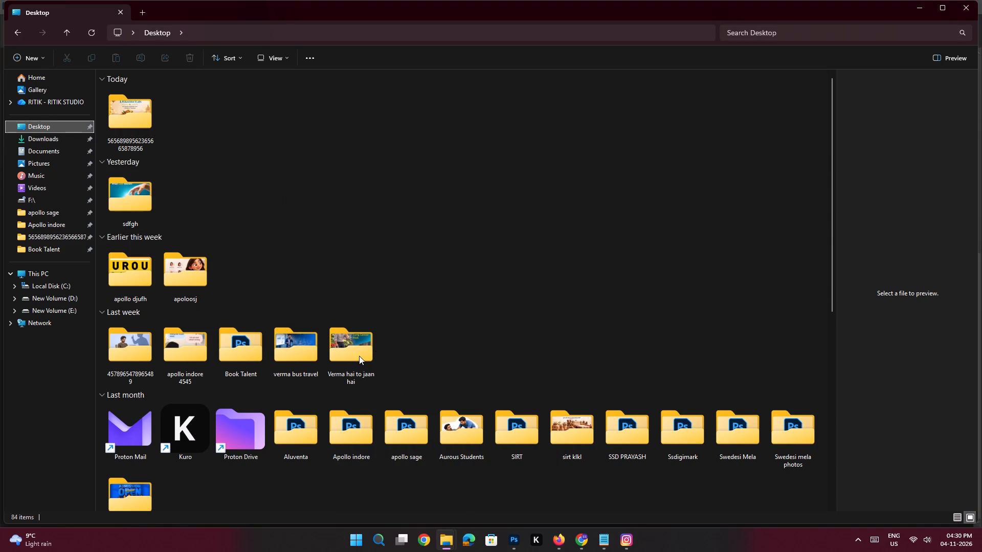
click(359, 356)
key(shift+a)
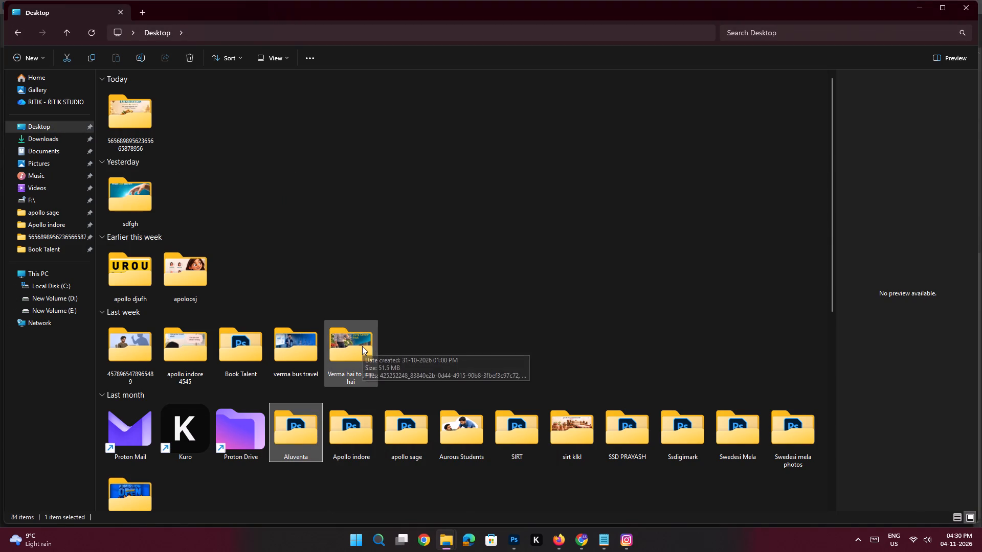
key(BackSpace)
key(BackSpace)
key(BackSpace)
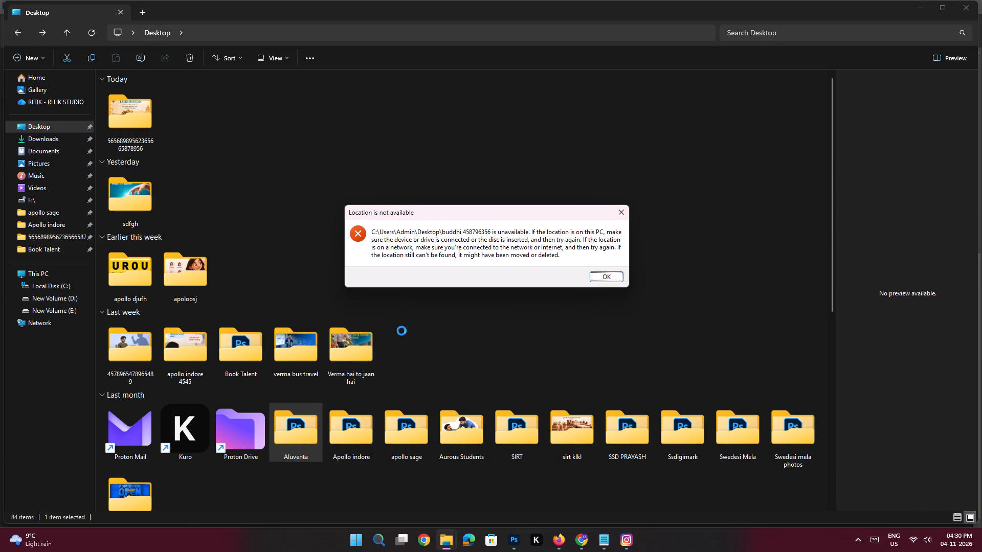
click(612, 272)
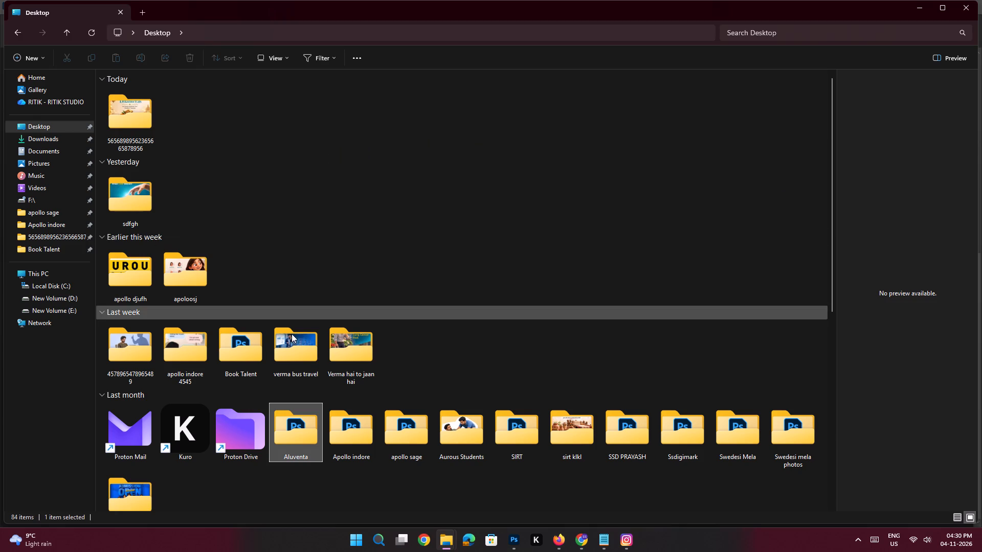
Find the RJN banner folder on the Desktop by its name and open it.
click(303, 426)
key(shift+r)
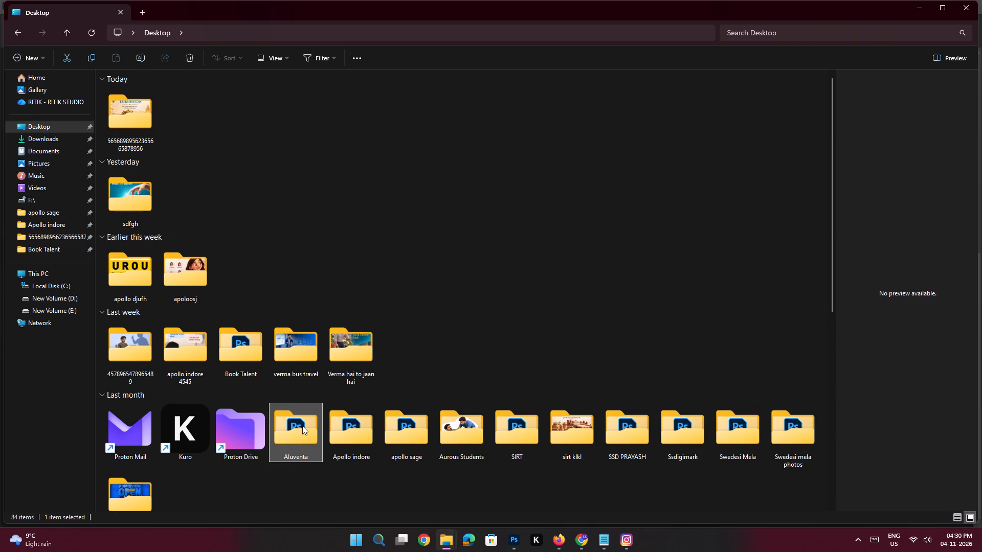
text(JN)
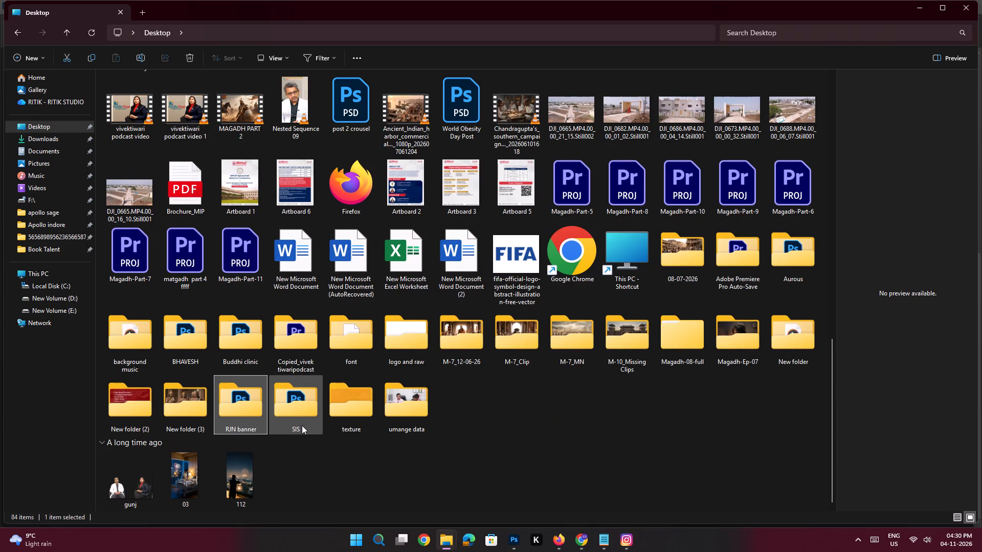
double_click(251, 413)
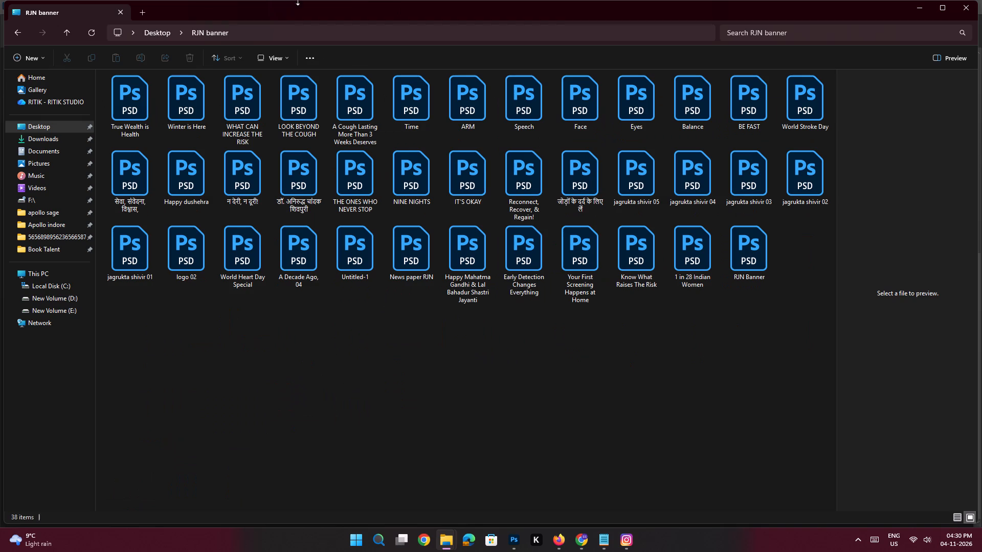
Open the True Wealth is Health PSD from the RJN banner folder in Photoshop and activate the Move tool with no layer selected.
double_click(140, 107)
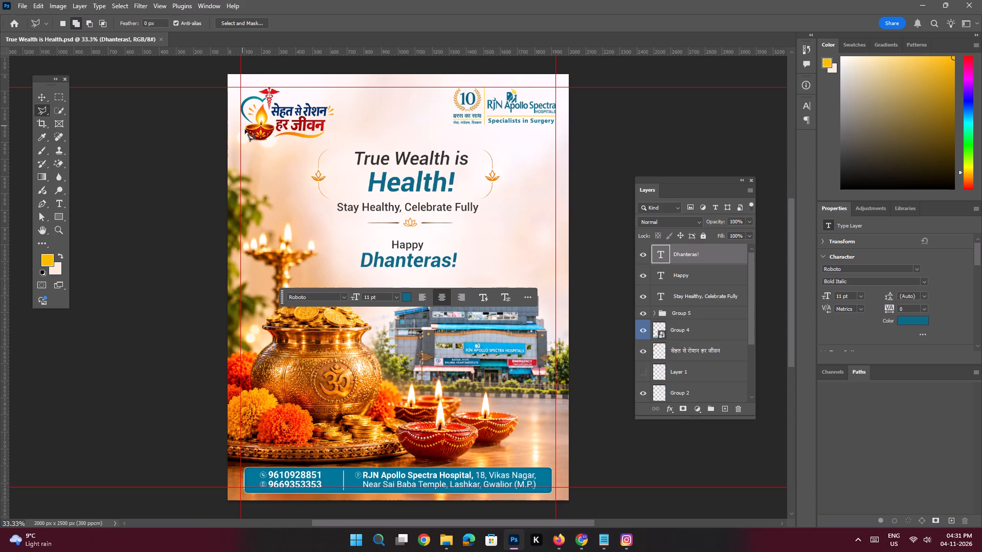
click(42, 94)
click(140, 231)
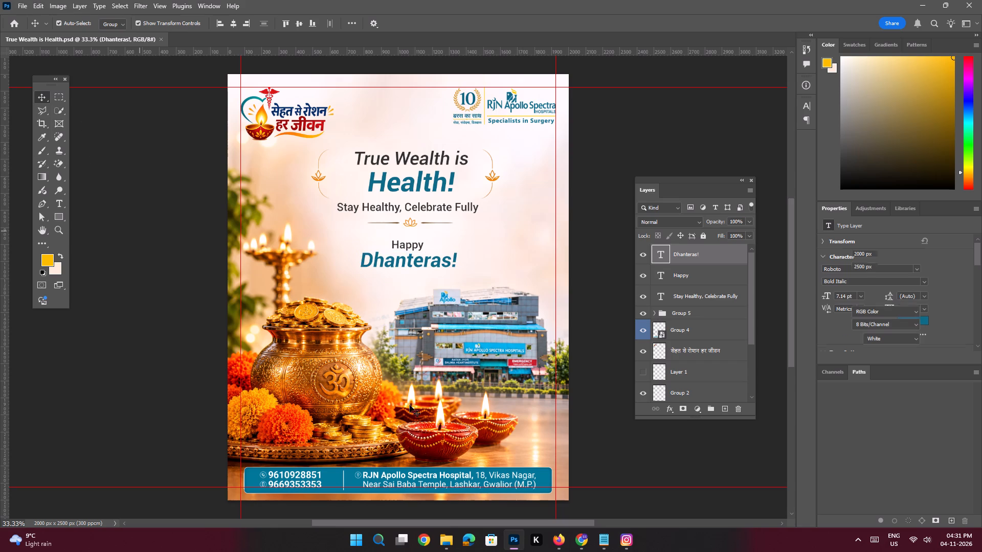
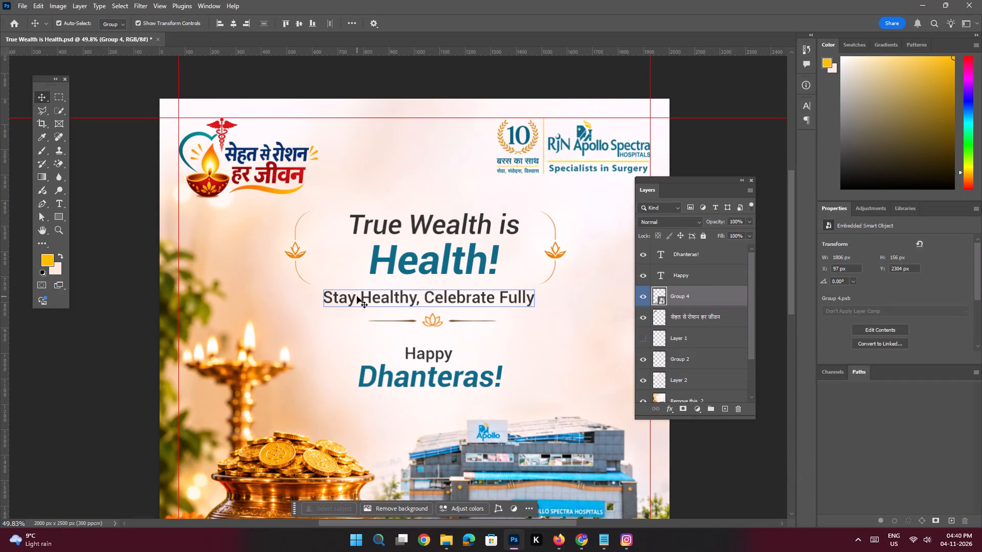
Paste the copied Hindi Dhanteras greeting as text in the empty headline area, on a new layer above the Dhanteras! text layer.
key(space)
key(space)
key(space)
key(space)
key(space)
key(space)
key(space)
key(space)
key(space)
key(space)
key(space)
drag(435, 245, 427, 268)
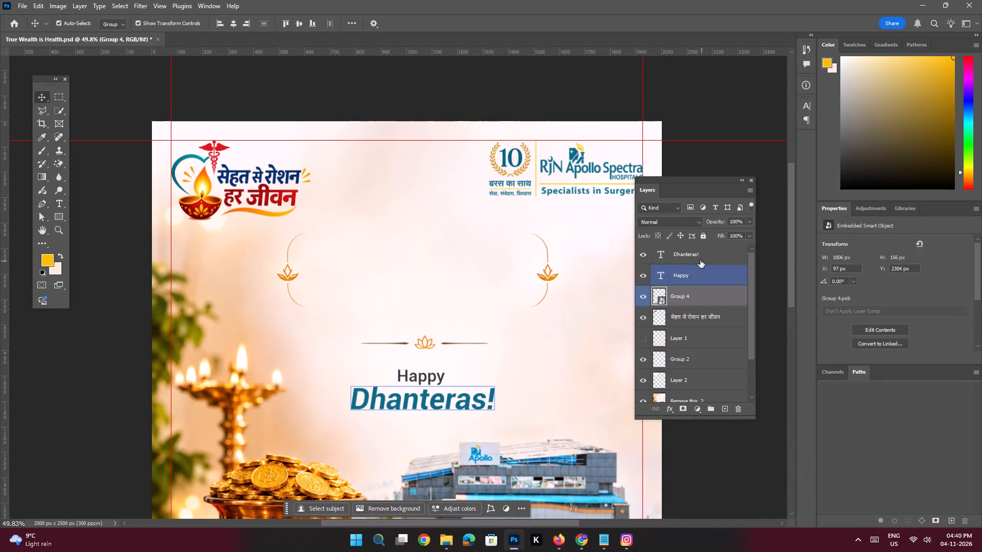
click(699, 259)
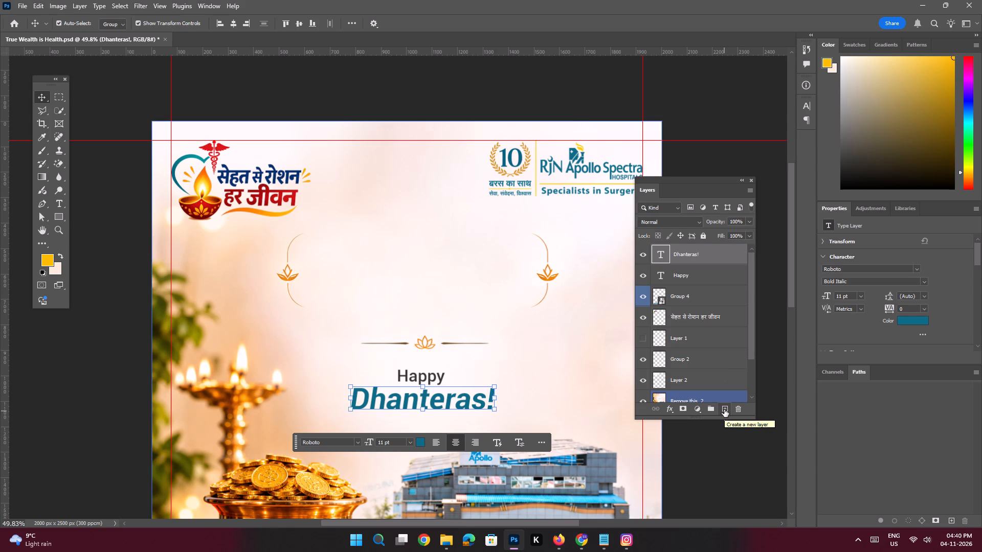
click(724, 409)
key(space)
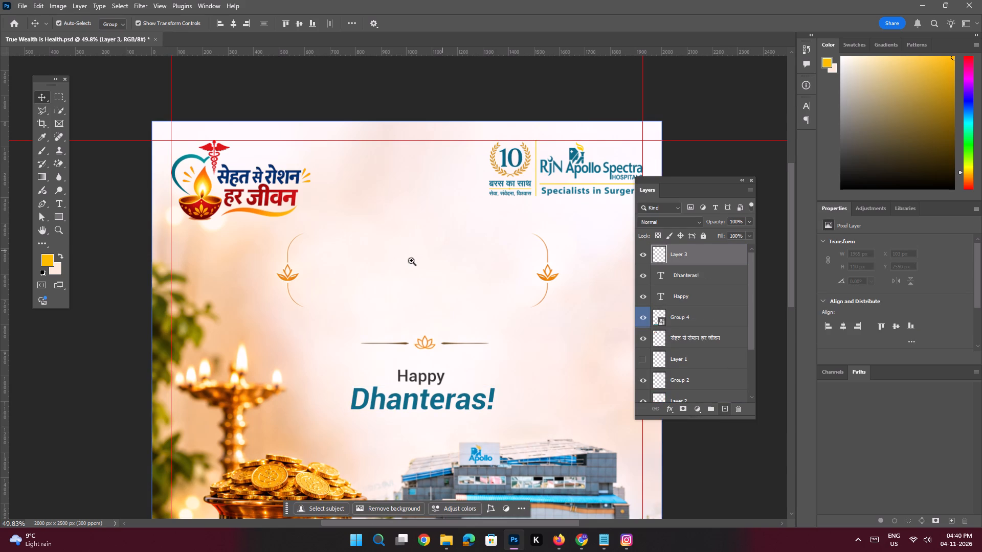
ctrl+drag(407, 259, 425, 281)
ctrl+drag(422, 235, 430, 265)
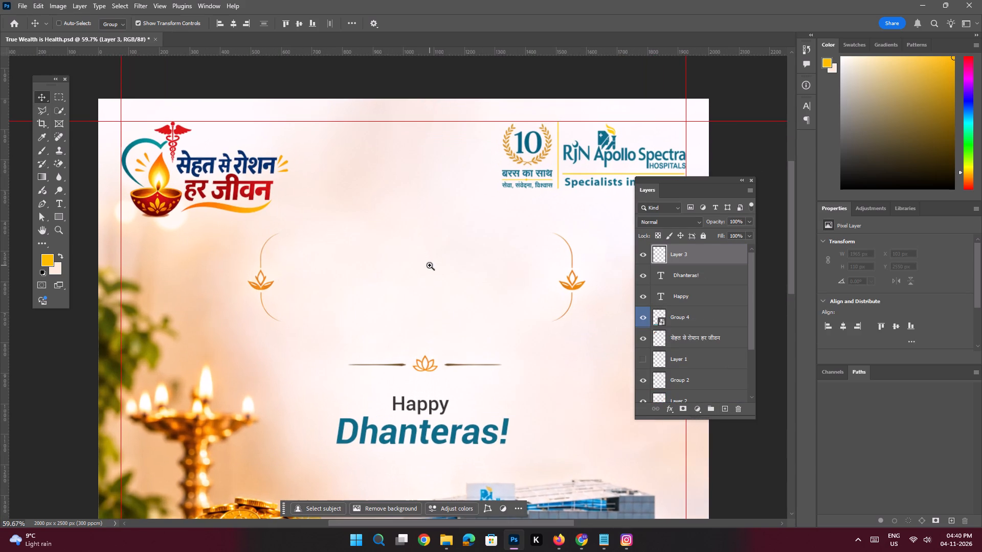
drag(420, 260, 425, 273)
key(t)
click(360, 278)
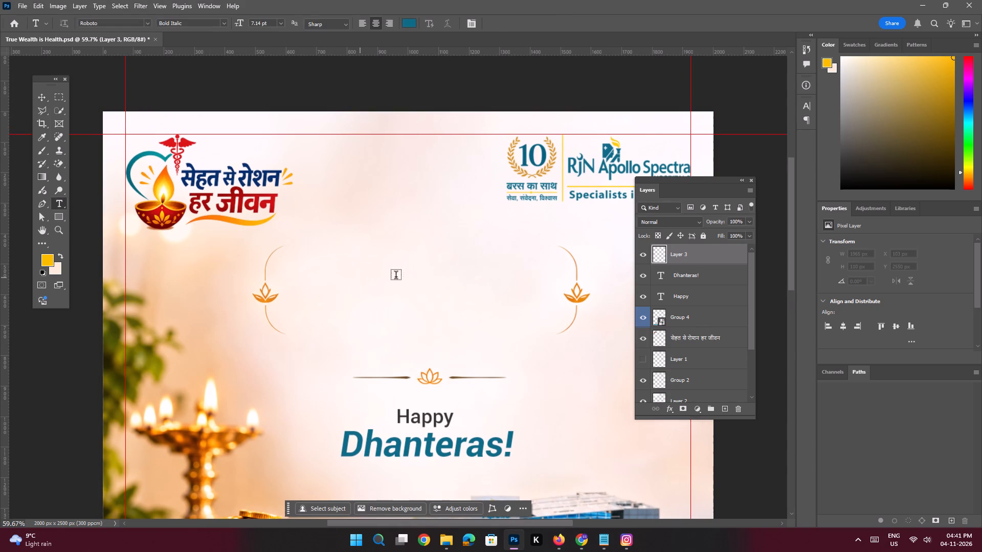
key(ctrl+v)
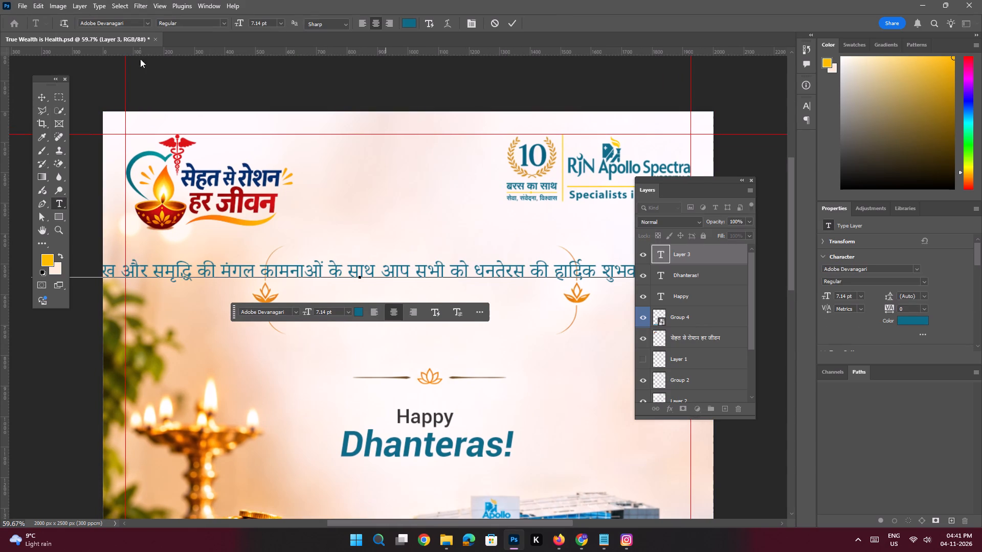
click(41, 98)
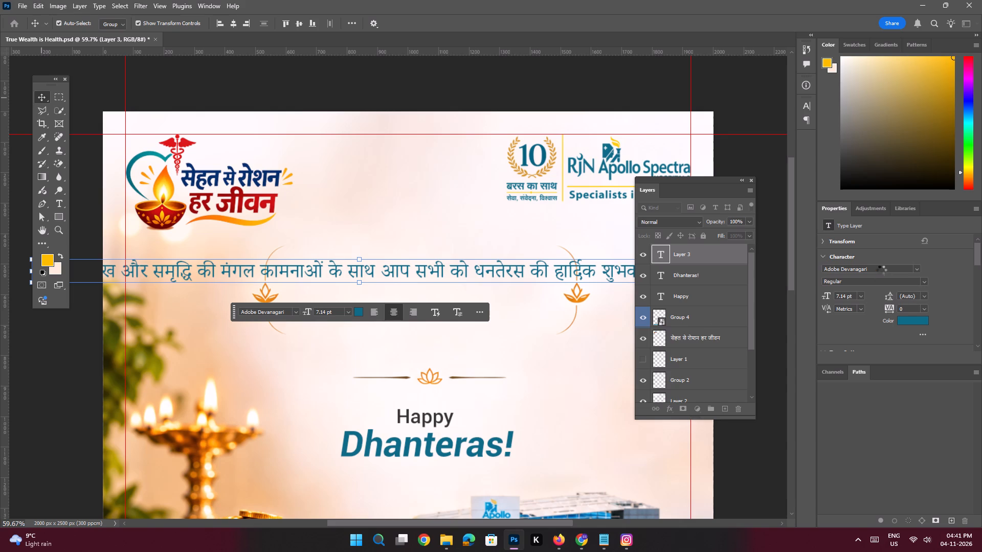
Set the Hindi greeting's font to Noto Sans Devanagari SemiBold.
click(878, 270)
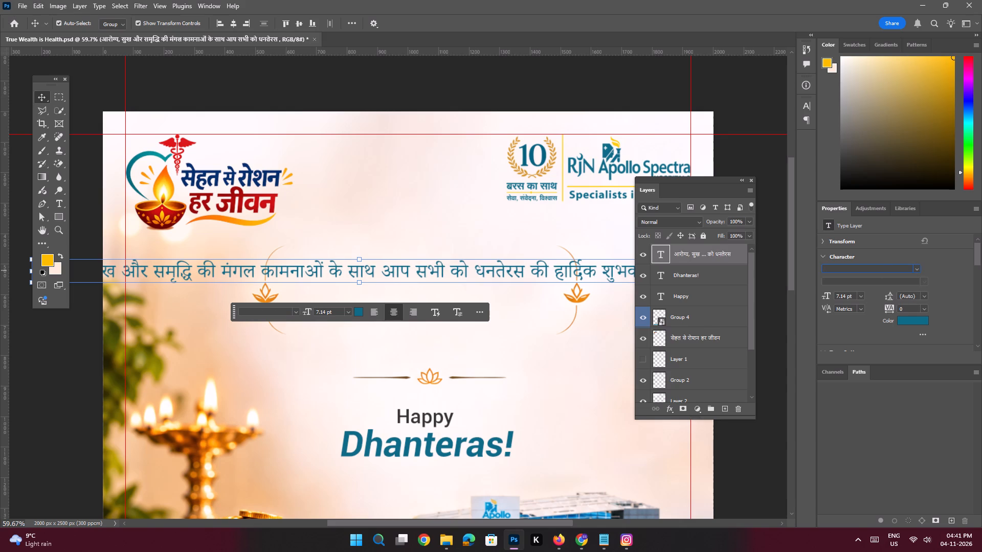
text(Noto)
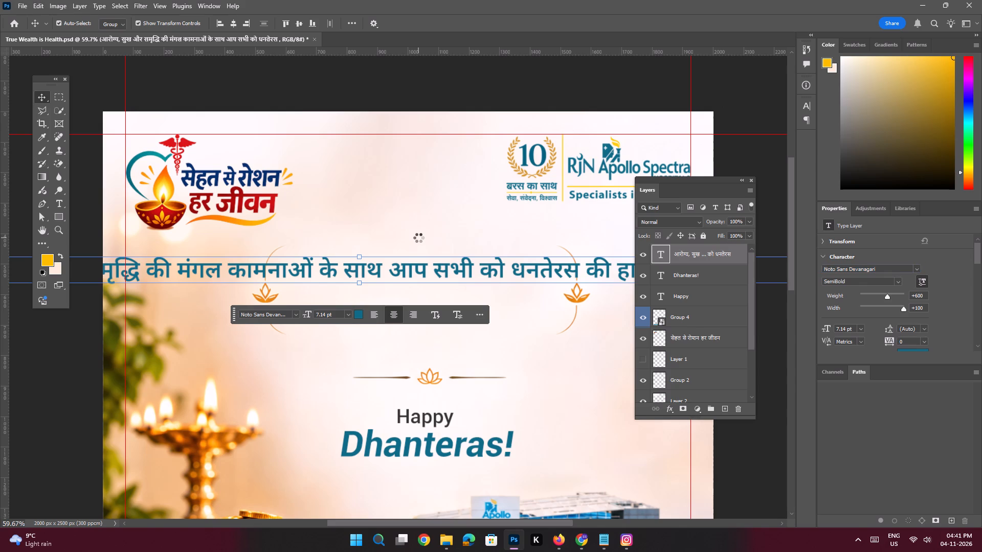
Shift the Hindi greeting to bring its opening words into reach and insert a line break before "मंगल".
drag(403, 268, 528, 265)
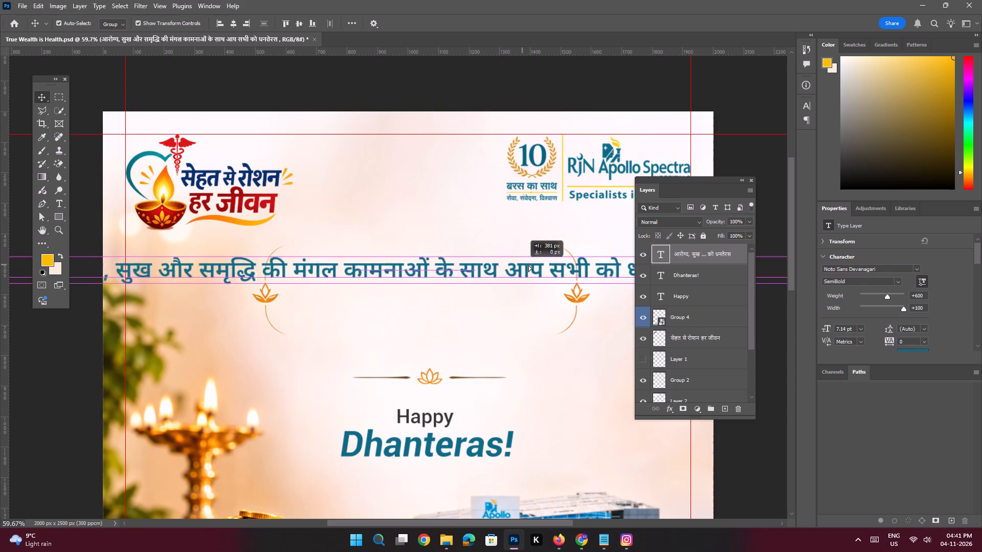
drag(528, 265, 570, 267)
drag(322, 265, 453, 257)
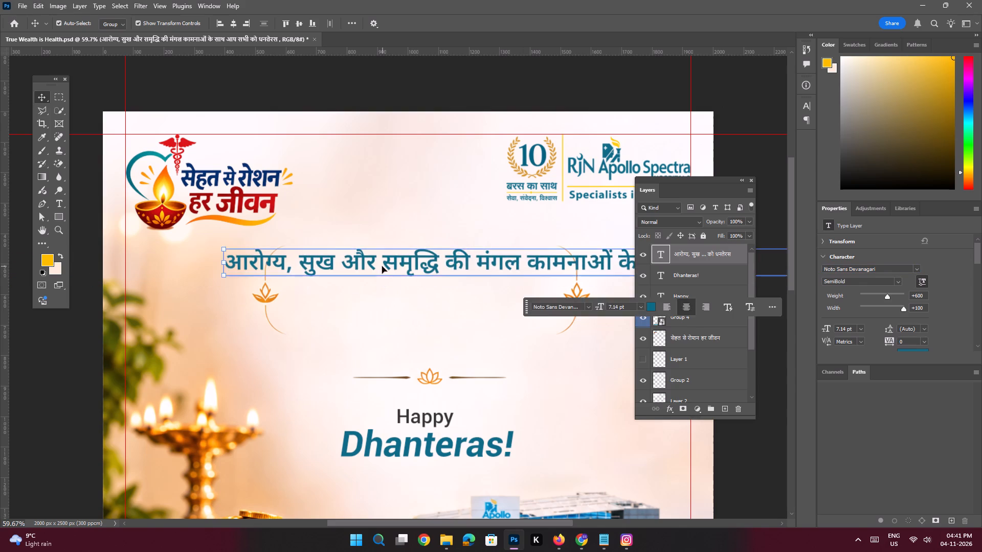
drag(382, 266, 451, 270)
key(space)
key(space)
key(space)
key(space)
key(space)
key(space)
key(space)
key(space)
key(space)
key(space)
key(space)
key(space)
drag(490, 252, 397, 253)
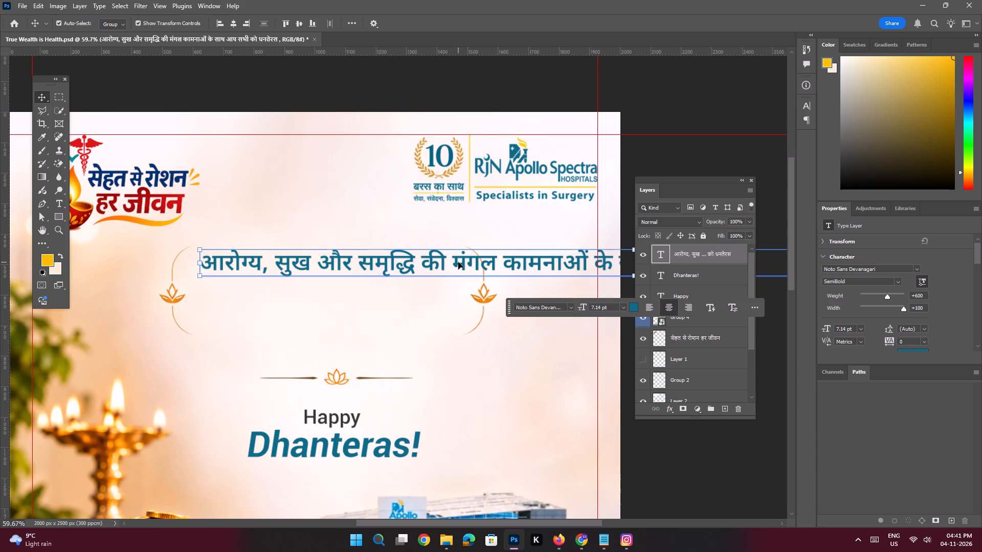
click(458, 262)
click(448, 257)
click(454, 258)
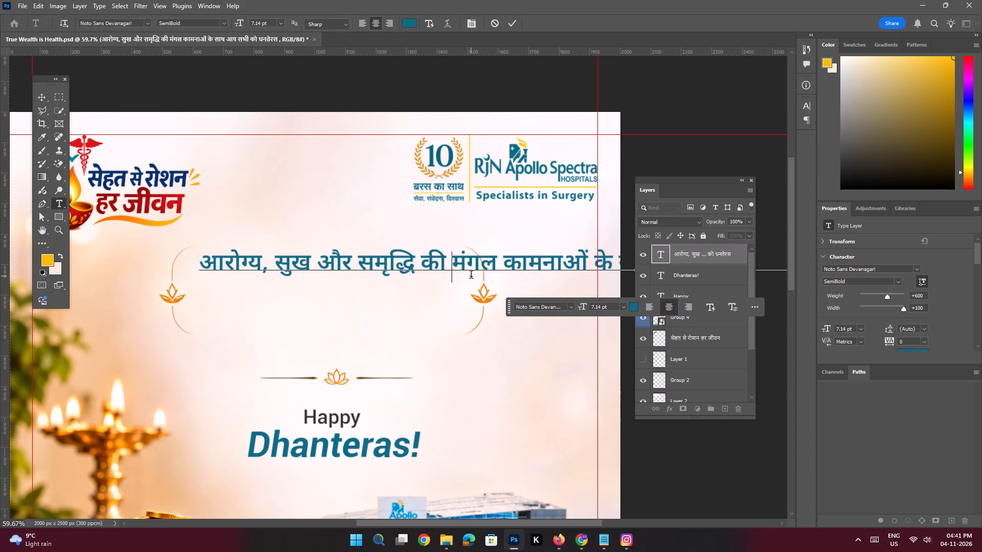
key(Return)
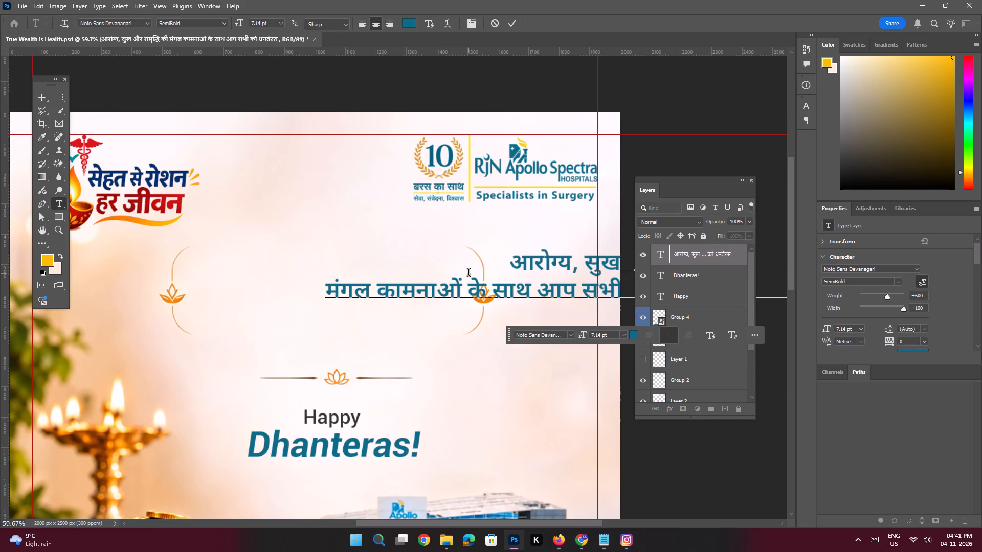
key(Return)
Bring the greeting back over the poster and insert a second line break before "को धनतेरस", making three lines.
shift+drag(535, 263, 533, 263)
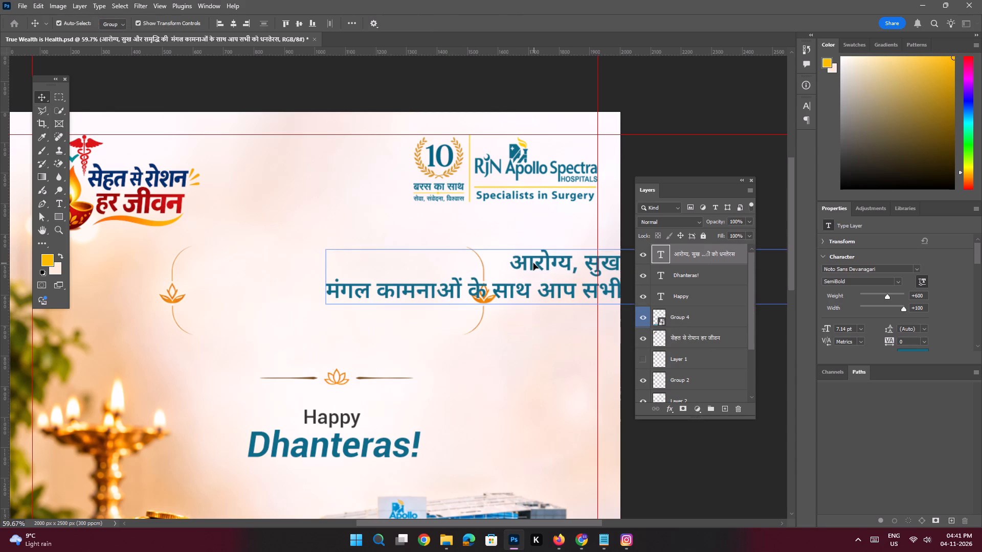
shift+drag(533, 263, 291, 259)
double_click(399, 286)
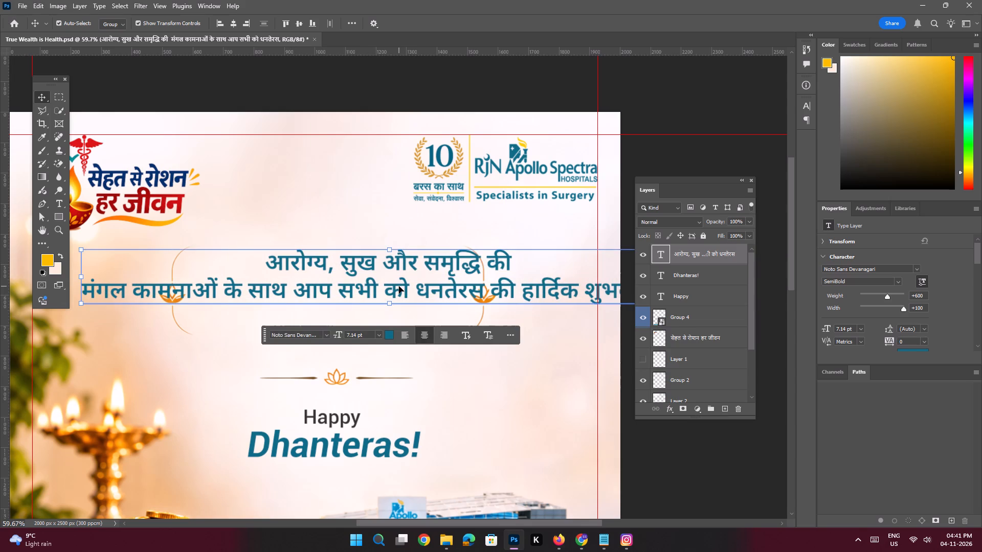
click(383, 284)
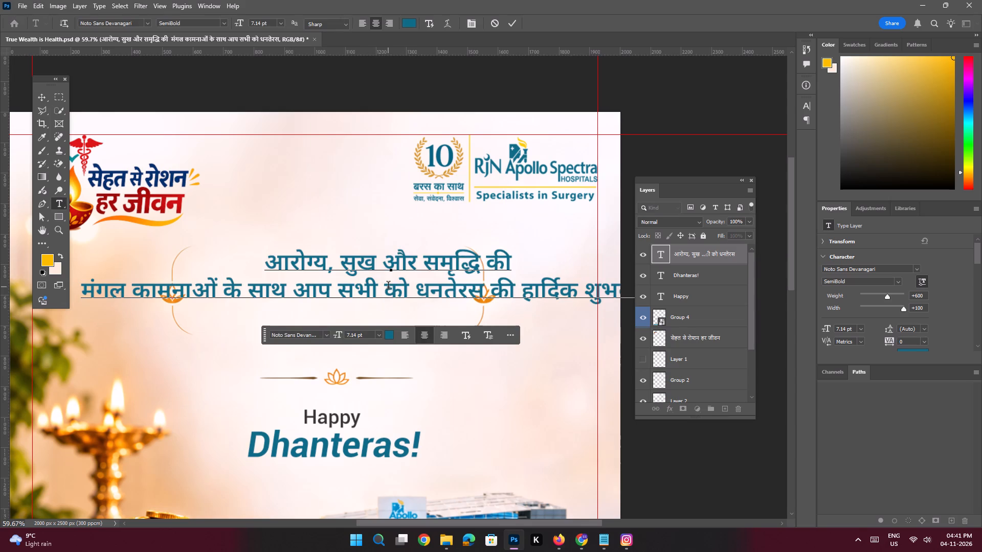
key(Return)
key(Return)
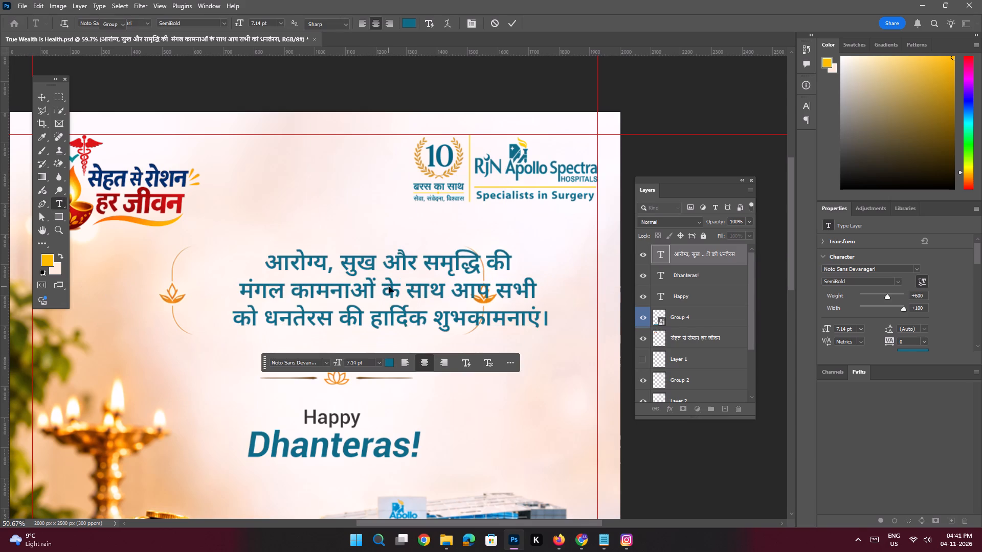
Position the three-line Hindi greeting between the two lotus brackets, centred above the lotus divider.
drag(396, 292, 334, 293)
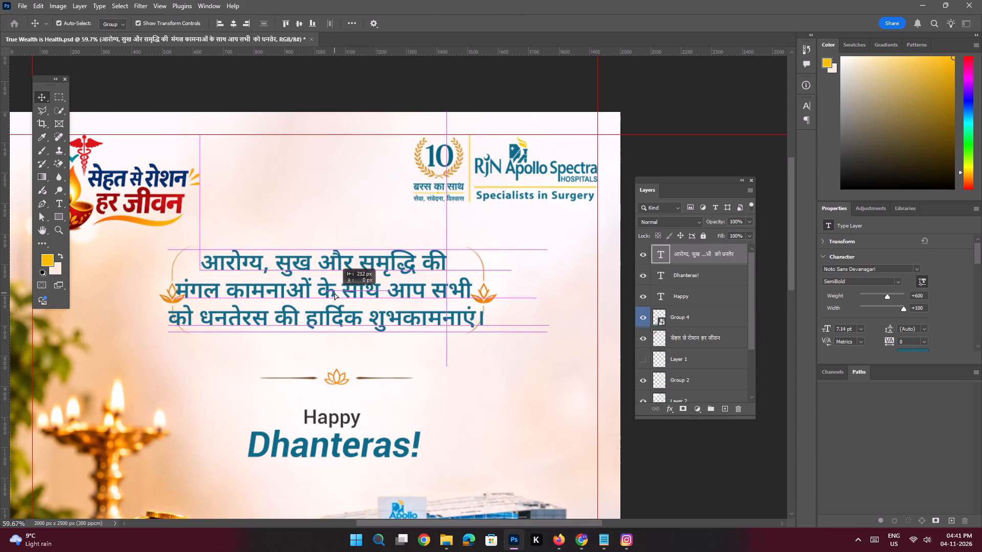
drag(334, 293, 341, 294)
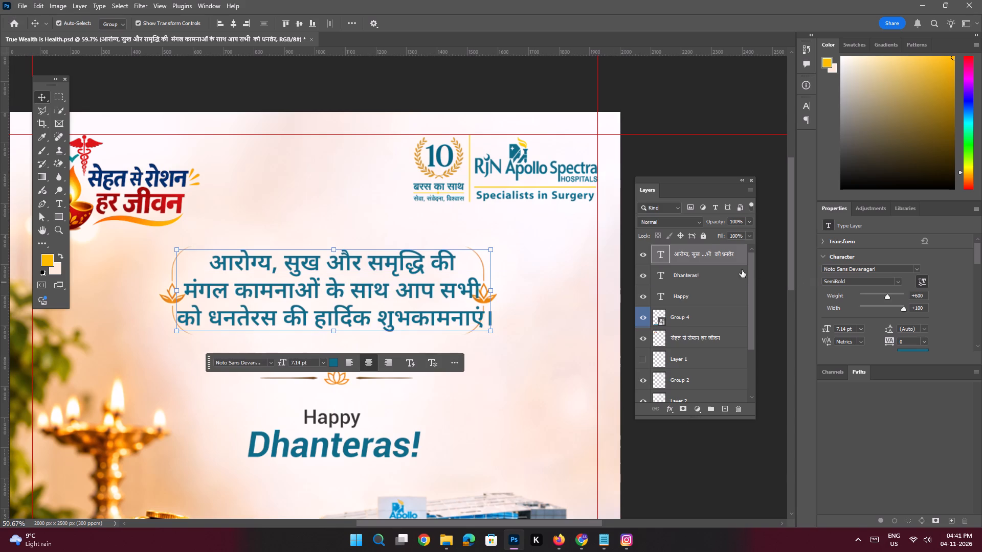
Outline the right lotus bracket on the Remove this 2 layer with the Polygonal Lasso and cut it out.
click(545, 281)
key(space)
ctrl+drag(500, 266, 538, 311)
drag(509, 305, 523, 292)
click(38, 109)
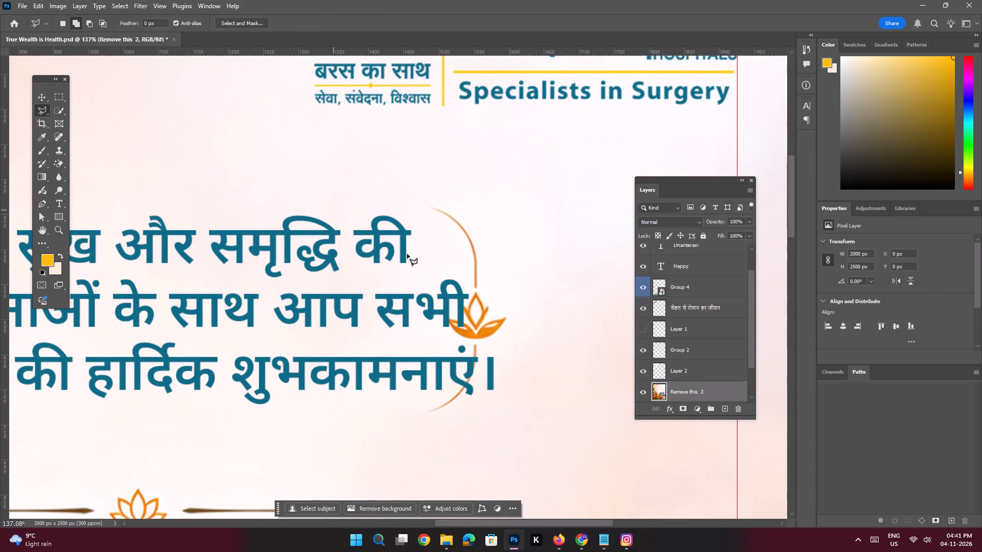
click(454, 233)
click(429, 217)
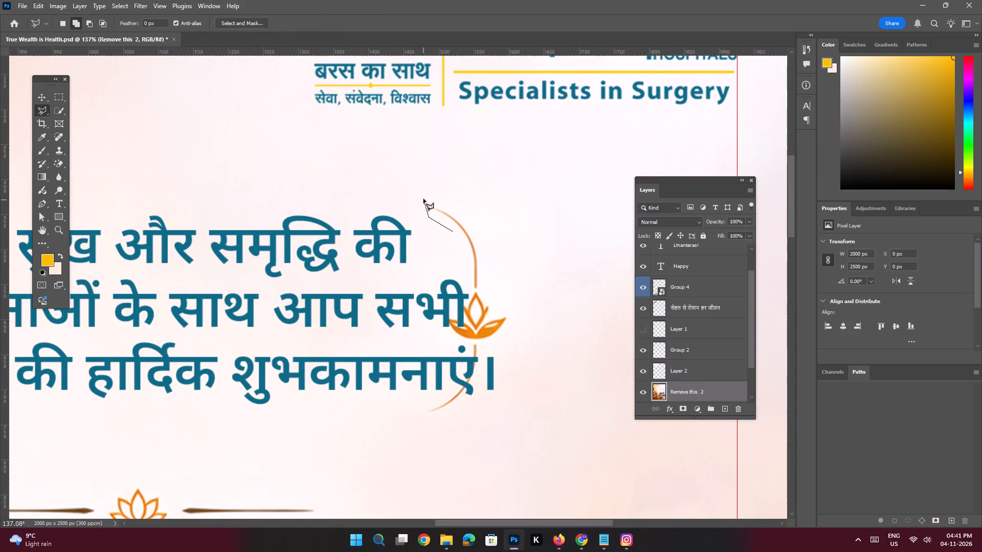
click(423, 199)
click(456, 199)
click(475, 230)
click(480, 268)
drag(494, 296, 499, 304)
click(506, 312)
click(512, 329)
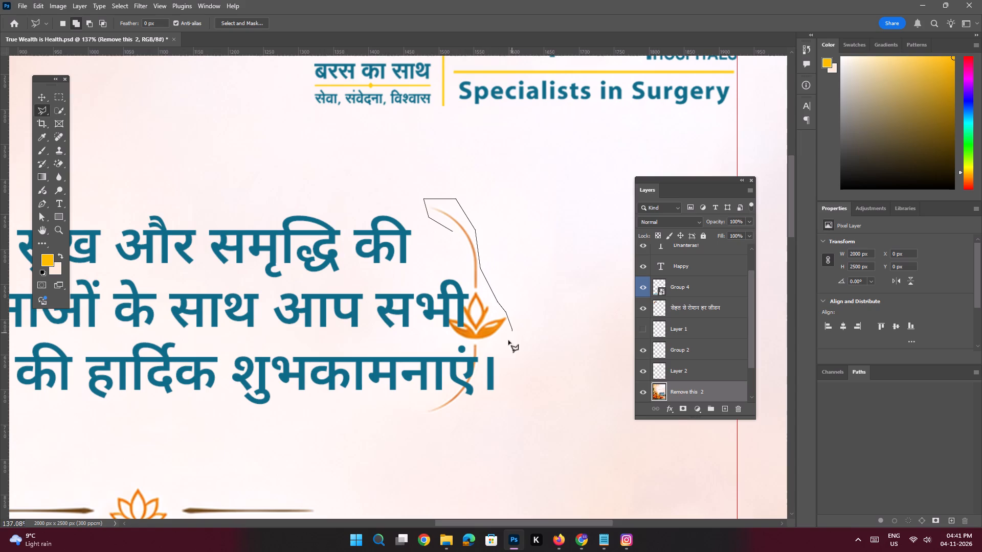
drag(499, 357, 495, 362)
drag(487, 390, 482, 398)
drag(468, 408, 456, 415)
drag(436, 420, 427, 422)
click(422, 418)
click(421, 399)
drag(447, 369, 450, 356)
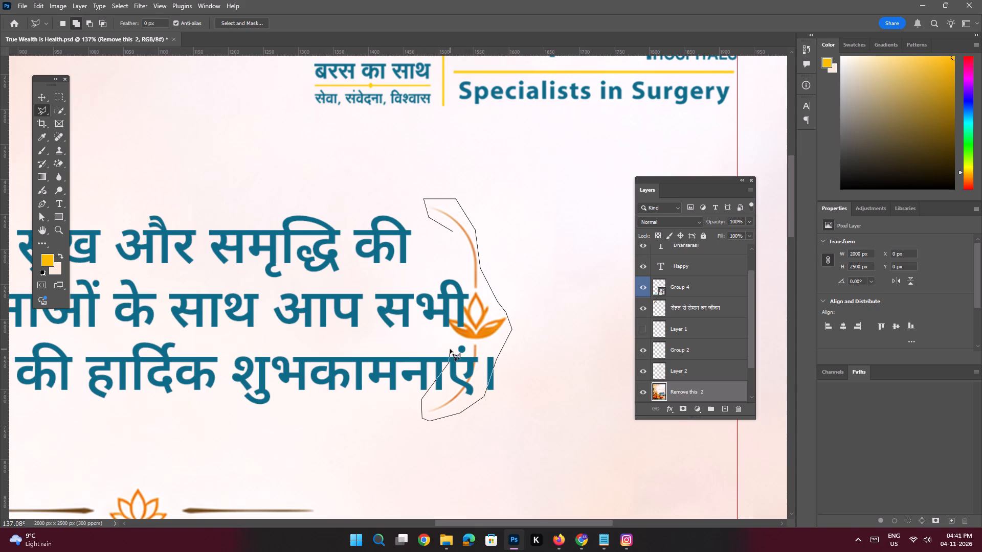
click(450, 349)
drag(440, 332, 439, 327)
drag(440, 302, 449, 286)
drag(457, 267, 460, 258)
click(464, 245)
click(451, 233)
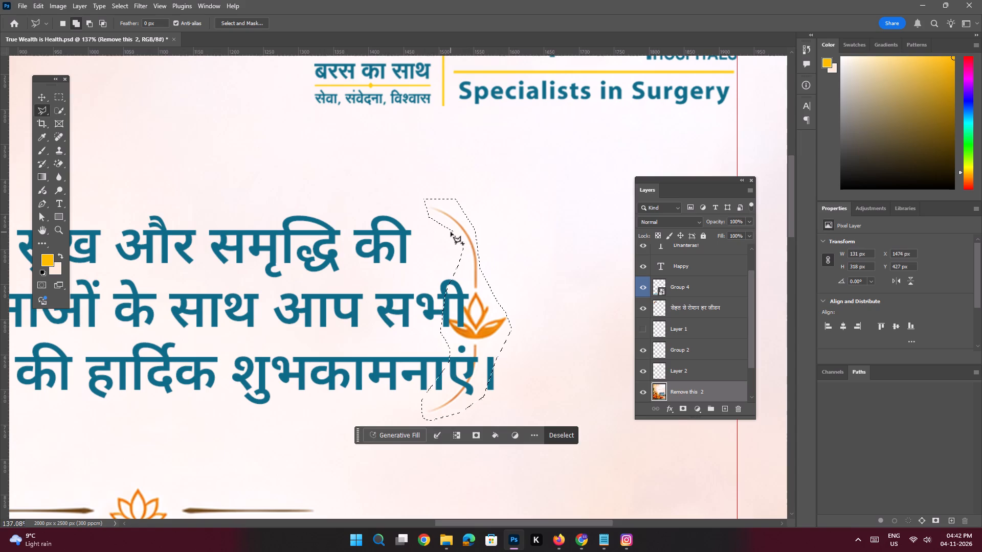
key(ctrl+x)
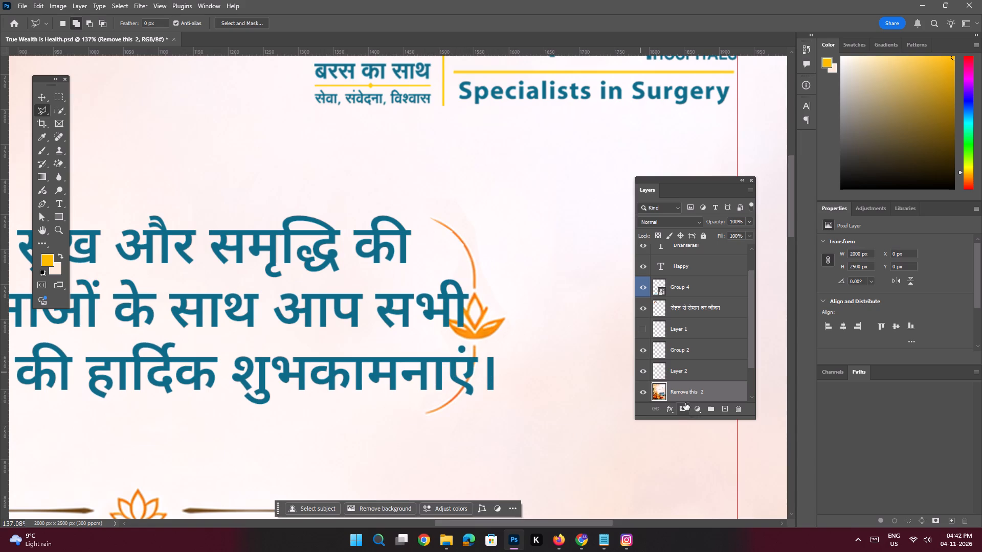
Paste the cut lotus bracket in place on a new layer above Remove this 2, hiding the lower Remove this layer.
click(727, 408)
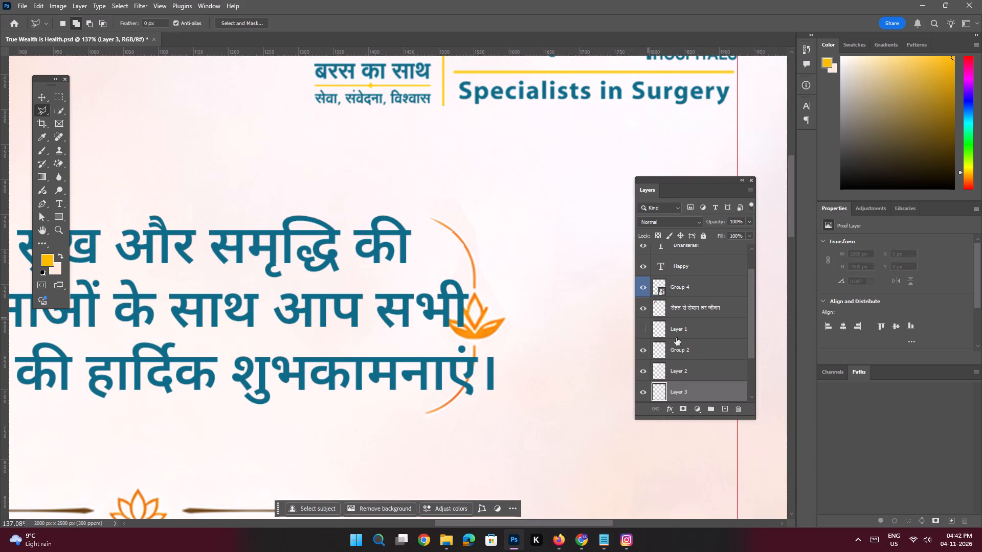
scroll(698, 341, down, 6)
click(643, 371)
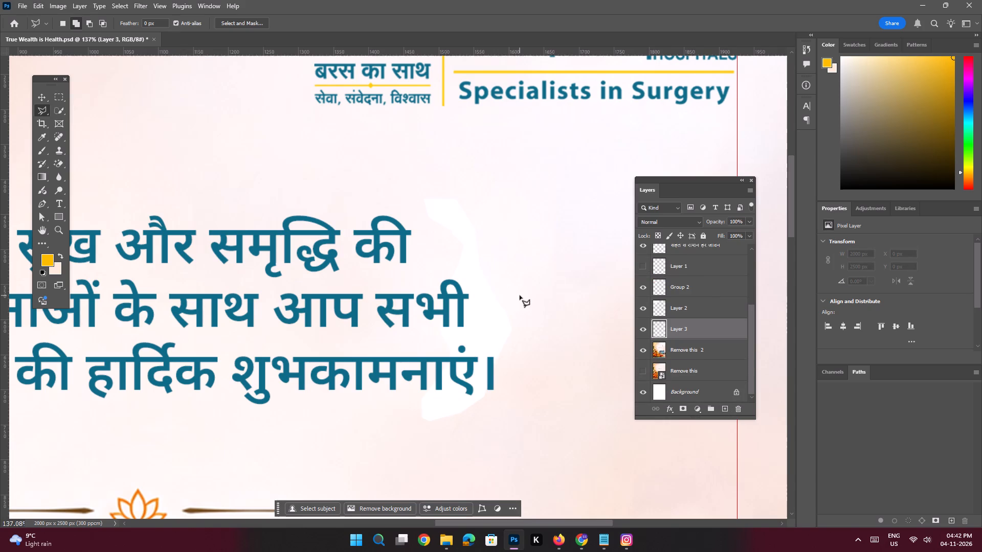
key(ctrl+shift+c)
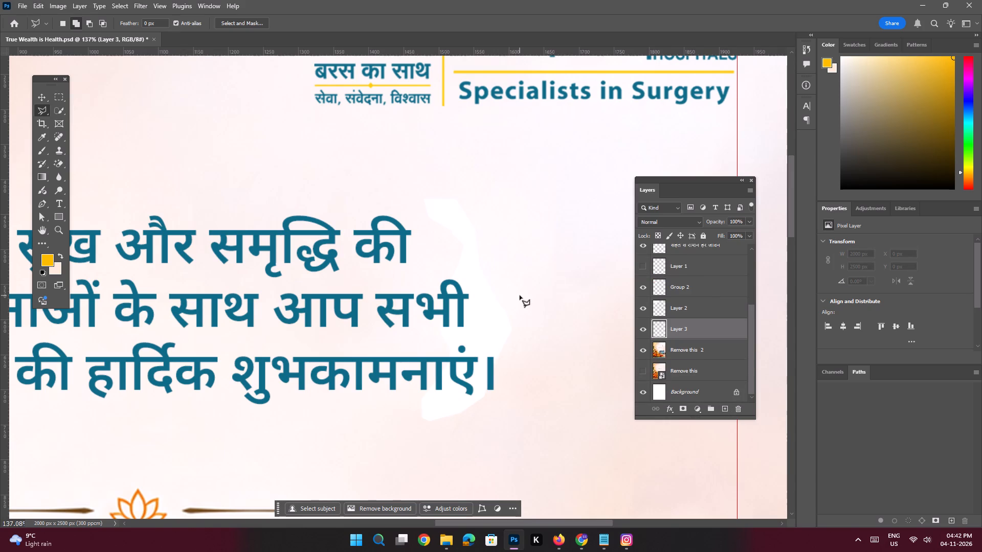
key(ctrl+shift+v)
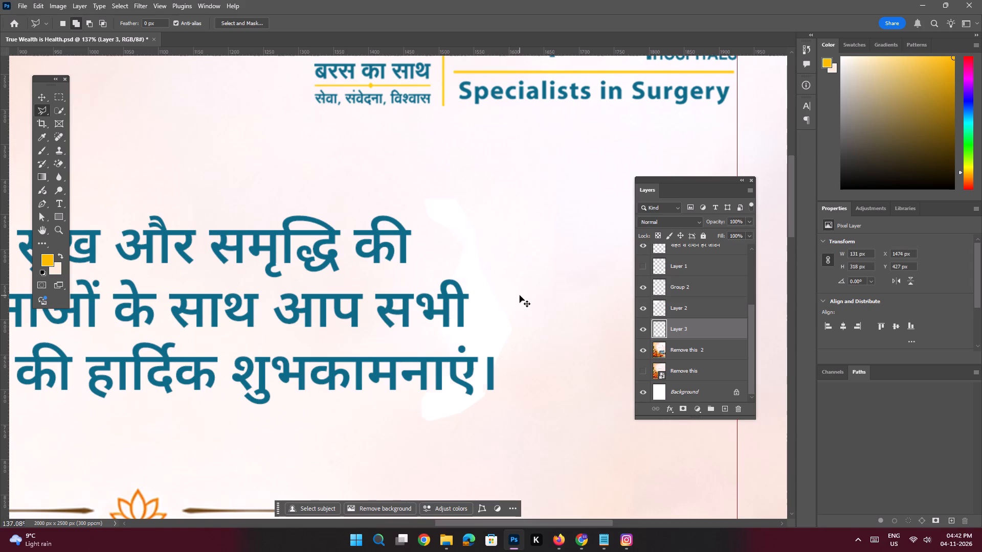
Move only the pasted lotus bracket layer horizontally outward by 120 px to X 1594 px, clear of the greeting text.
click(39, 99)
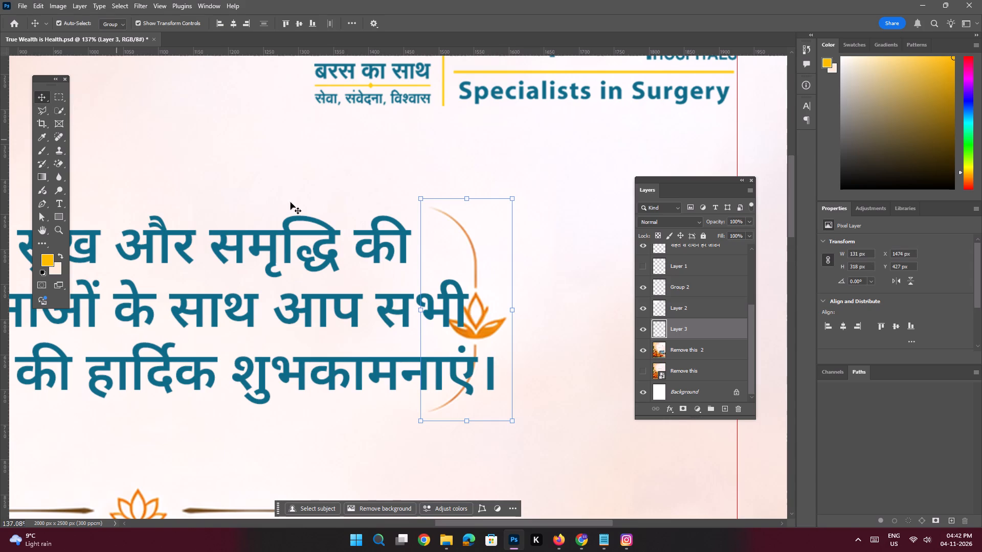
shift+drag(480, 324, 490, 323)
key(ctrl+z)
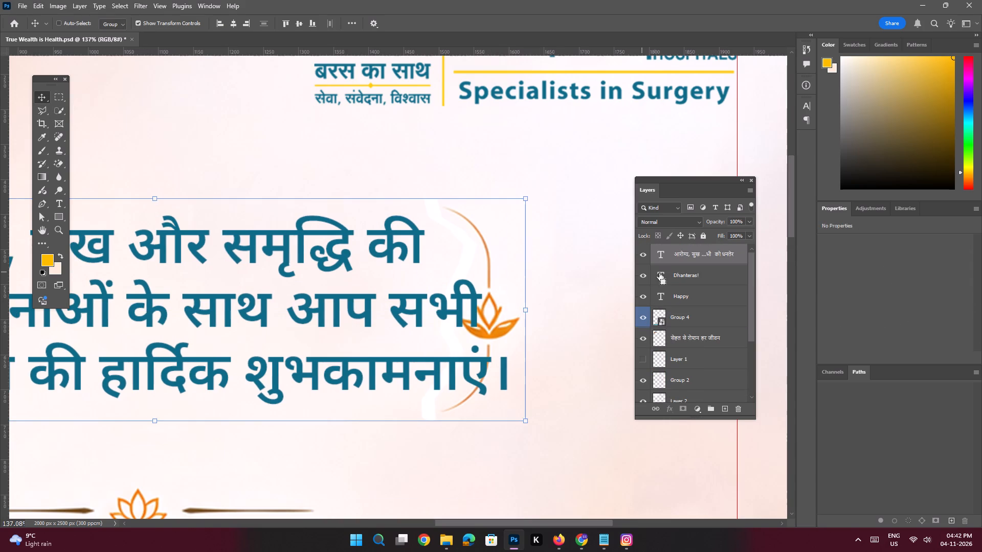
scroll(690, 321, down, 13)
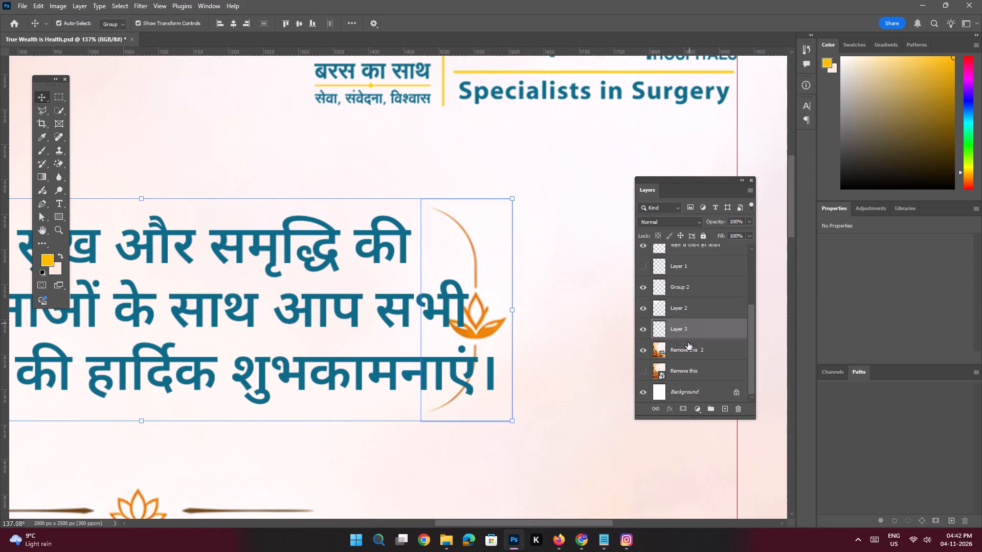
click(680, 330)
key(shift+Right)
key(shift+Right)
key(shift+Right)
key(shift+Right)
key(shift+Right)
key(shift+Right)
key(shift+Right)
key(shift+Right)
key(shift+Right)
key(shift+Right)
key(shift+Right)
key(shift+Right)
key(shift+Right)
key(shift+Right)
key(shift+Right)
key(shift+Right)
key(shift+Right)
key(shift+Right)
key(shift+Right)
key(shift+Right)
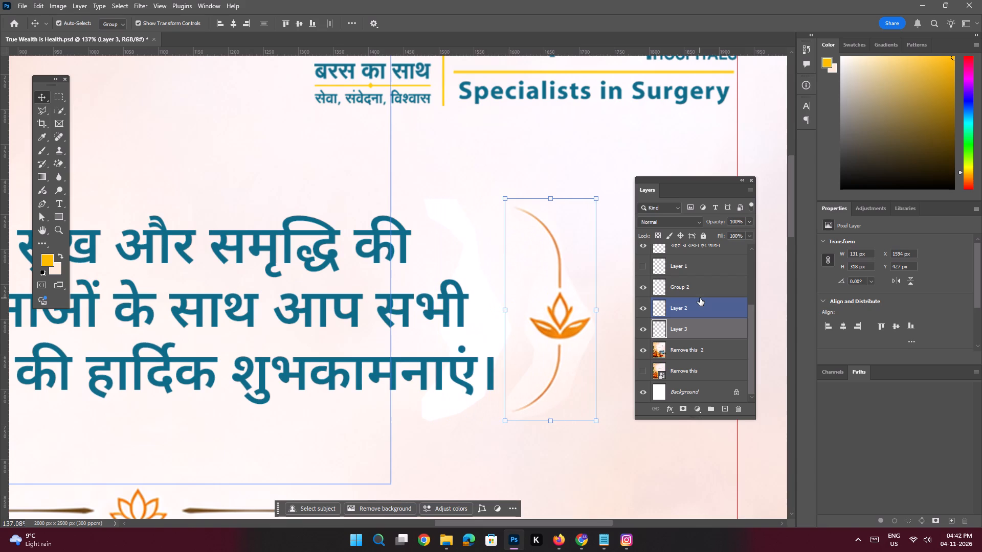
Shift the three-line Hindi greeting slightly right, towards the moved lotus bracket.
key(space)
ctrl+drag(524, 268, 484, 259)
drag(477, 265, 499, 265)
click(426, 270)
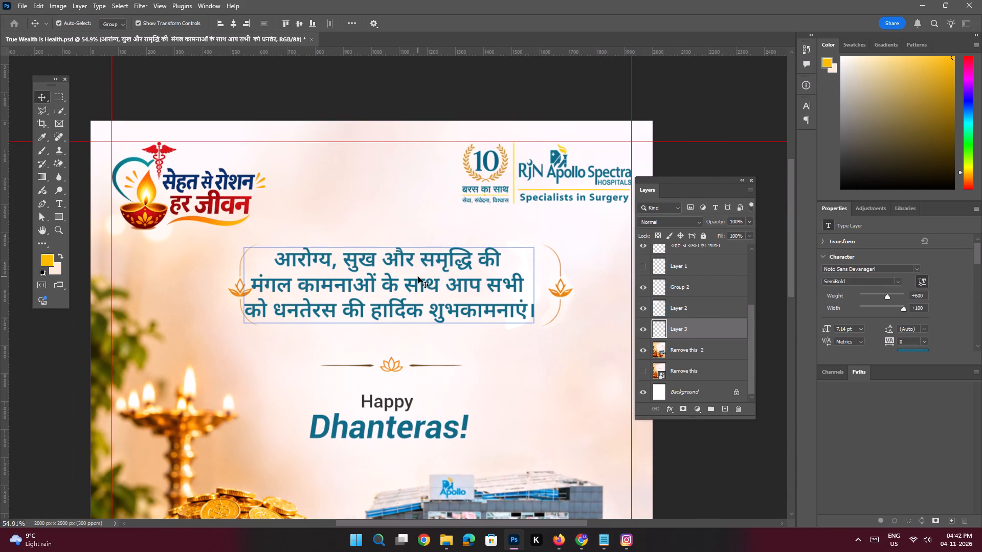
shift+drag(418, 277, 434, 280)
Erase the pale backdrop patch around the right lotus bracket on Layer 3 with the Magic Eraser.
key(space)
ctrl+drag(464, 270, 480, 304)
drag(521, 278, 446, 293)
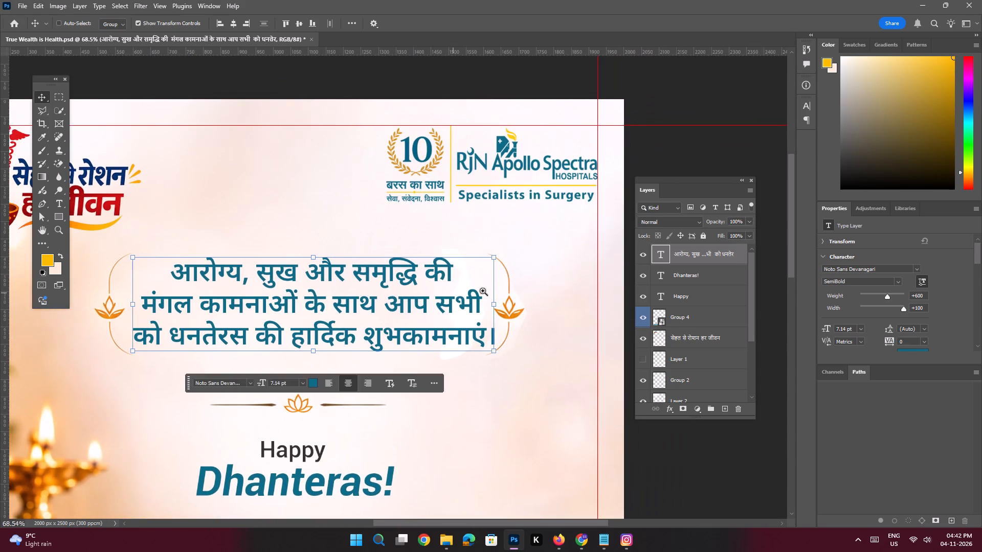
ctrl+drag(513, 284, 543, 338)
click(516, 333)
key(ctrl+space)
key(ctrl+space)
key(ctrl+space)
key(ctrl+space)
key(ctrl+space)
key(ctrl+space)
key(ctrl+space)
key(ctrl+space)
key(ctrl+space)
key(ctrl+space)
key(ctrl+space)
key(ctrl+space)
key(ctrl+space)
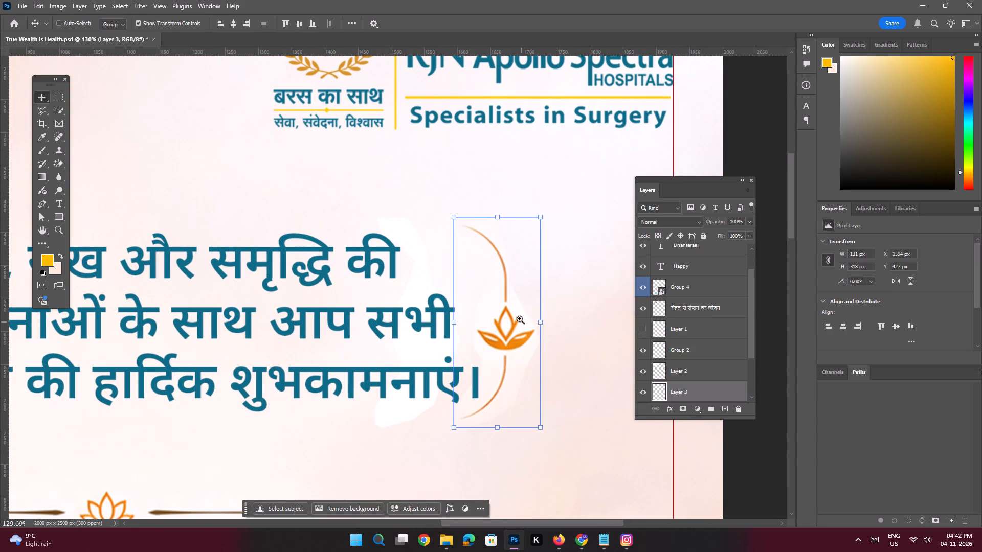
ctrl+drag(512, 307, 535, 342)
key(e)
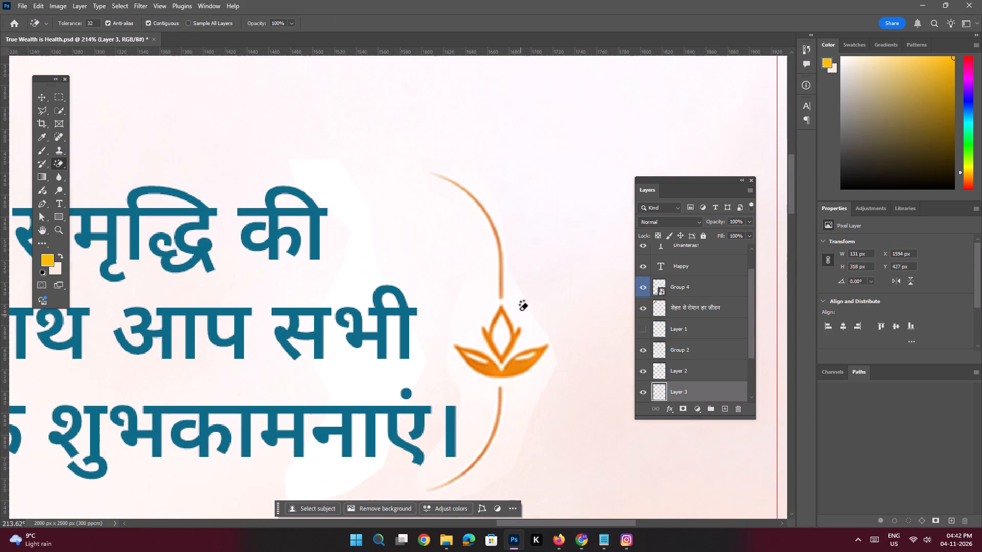
click(517, 309)
Outline the white gap behind the greeting on the Remove this 2 layer with the Polygonal Lasso, fill it to match the surrounding background, and deselect.
key(space)
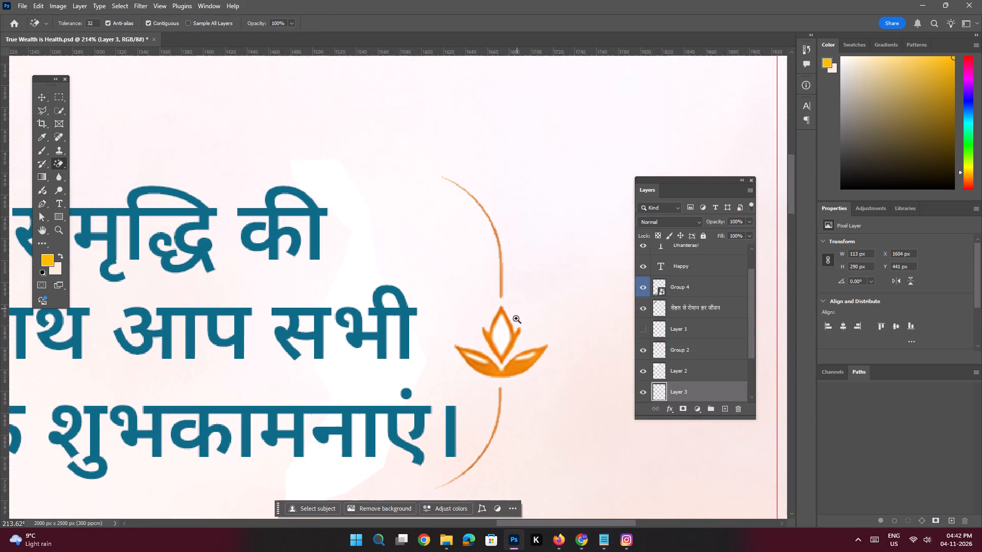
key(space)
ctrl+drag(509, 330, 478, 328)
drag(483, 340, 491, 334)
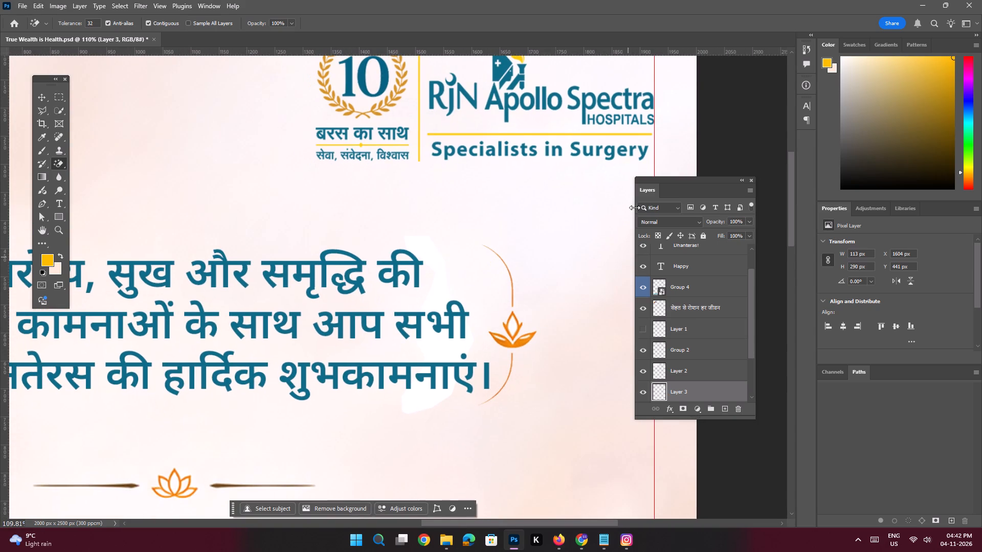
scroll(648, 359, down, 5)
click(697, 351)
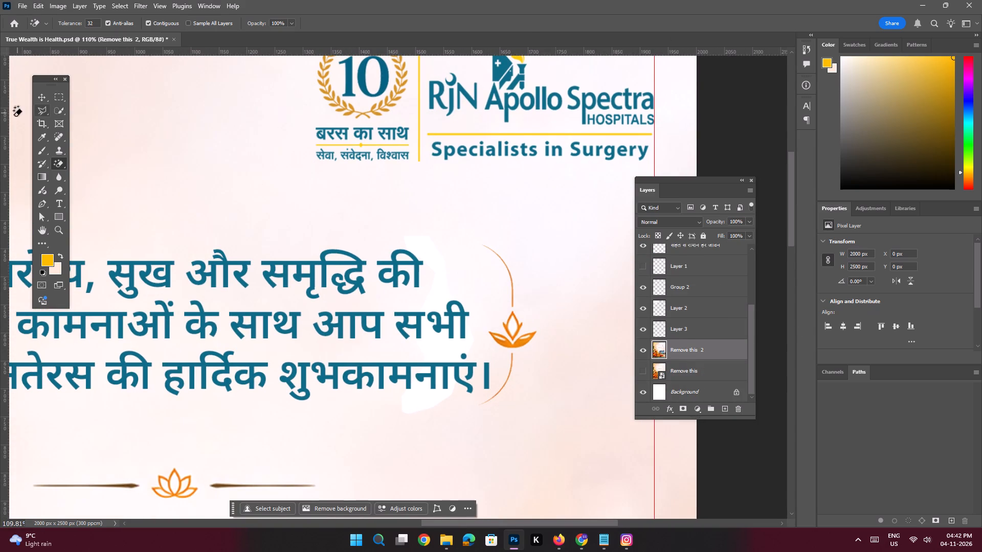
click(43, 109)
key(ctrl+space)
key(ctrl+space)
key(ctrl+space)
key(ctrl+space)
key(ctrl+space)
key(ctrl+space)
key(ctrl+space)
key(ctrl+space)
ctrl+drag(461, 284, 483, 321)
click(433, 296)
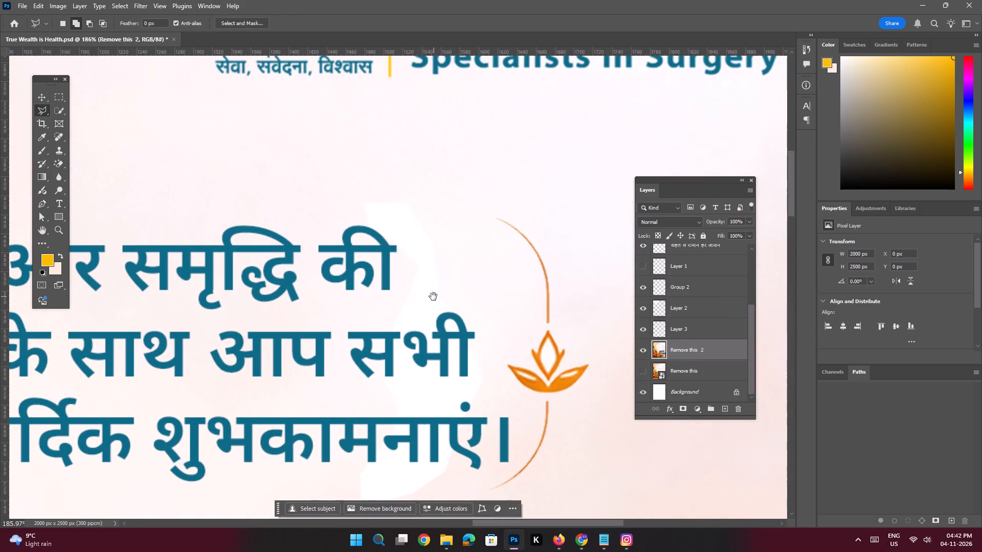
click(404, 270)
click(365, 244)
click(352, 202)
click(382, 179)
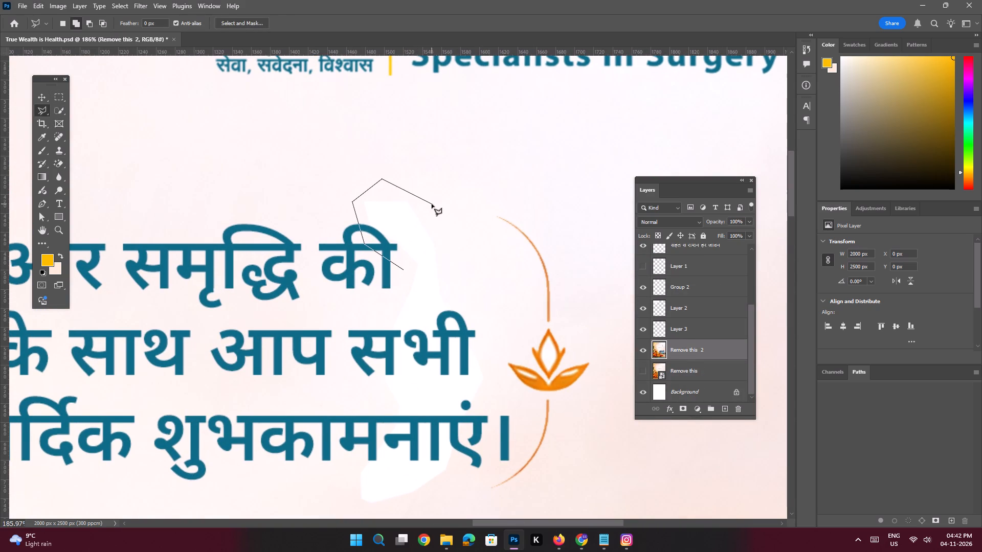
click(434, 206)
click(474, 268)
click(479, 324)
click(496, 367)
drag(497, 403, 491, 411)
drag(459, 461, 453, 468)
click(441, 486)
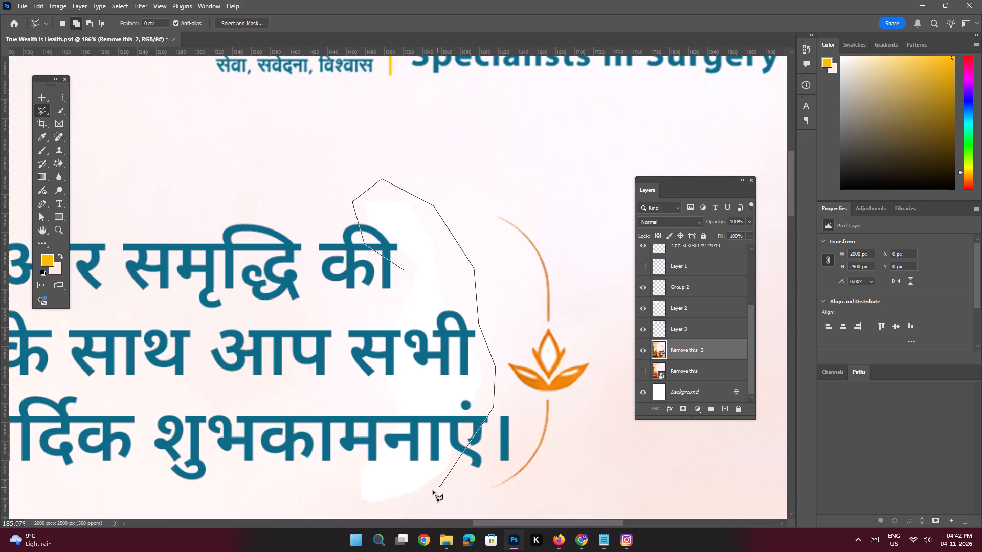
drag(418, 502, 411, 503)
drag(385, 510, 370, 510)
click(353, 509)
drag(346, 483, 350, 466)
drag(366, 389, 366, 383)
click(371, 321)
click(391, 289)
double_click(401, 266)
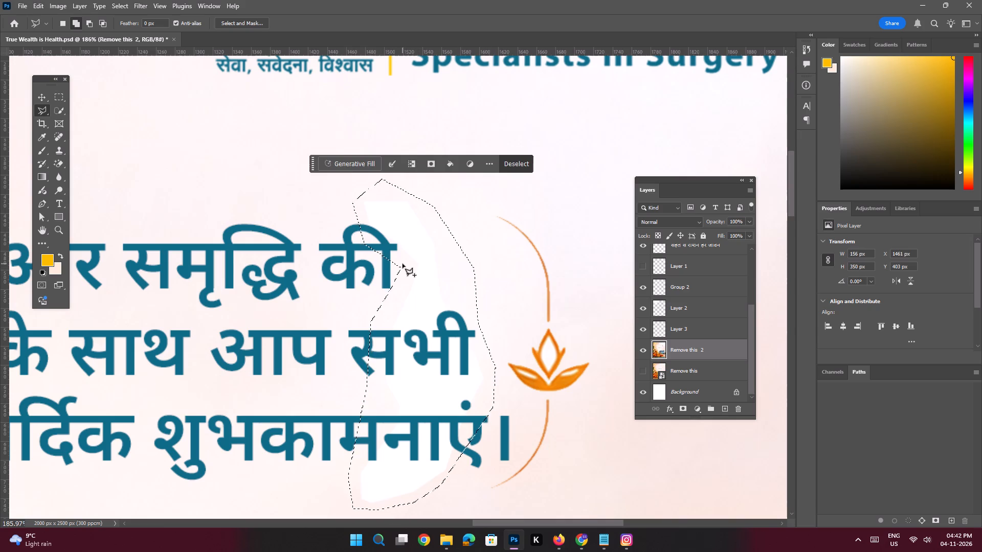
key(shift+BackSpace)
key(Return)
key(ctrl+d)
Move the right lotus bracket on Layer 3 slightly further outward horizontally, clear of the greeting's last line.
key(ctrl+space)
key(ctrl+space)
key(ctrl+space)
key(ctrl+space)
key(ctrl+space)
key(ctrl+space)
key(ctrl+space)
key(ctrl+space)
key(ctrl+space)
key(ctrl+space)
key(ctrl+space)
key(ctrl+space)
key(ctrl+space)
key(ctrl+space)
key(ctrl+space)
key(ctrl+space)
ctrl+drag(449, 269, 405, 260)
drag(406, 276, 432, 276)
click(40, 100)
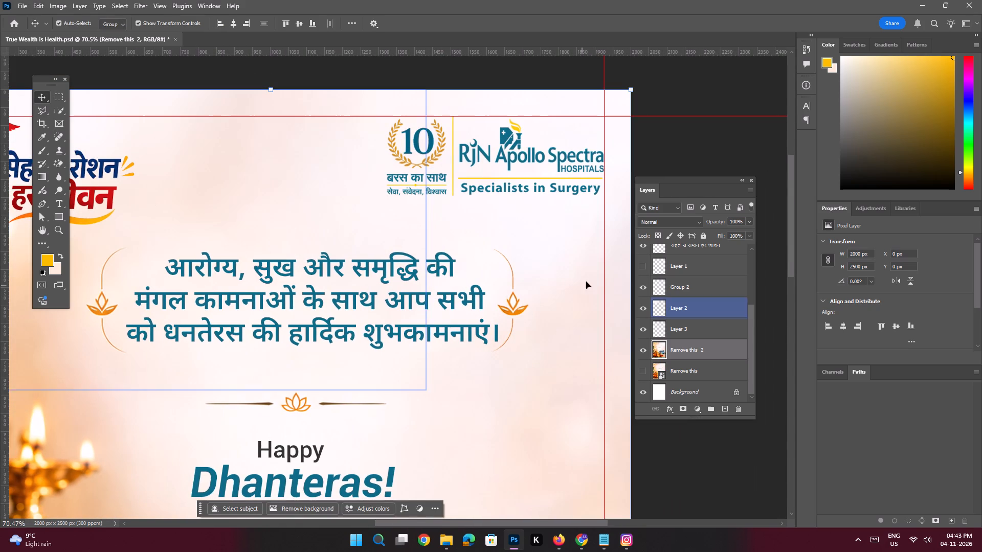
click(515, 297)
shift+drag(514, 301, 524, 302)
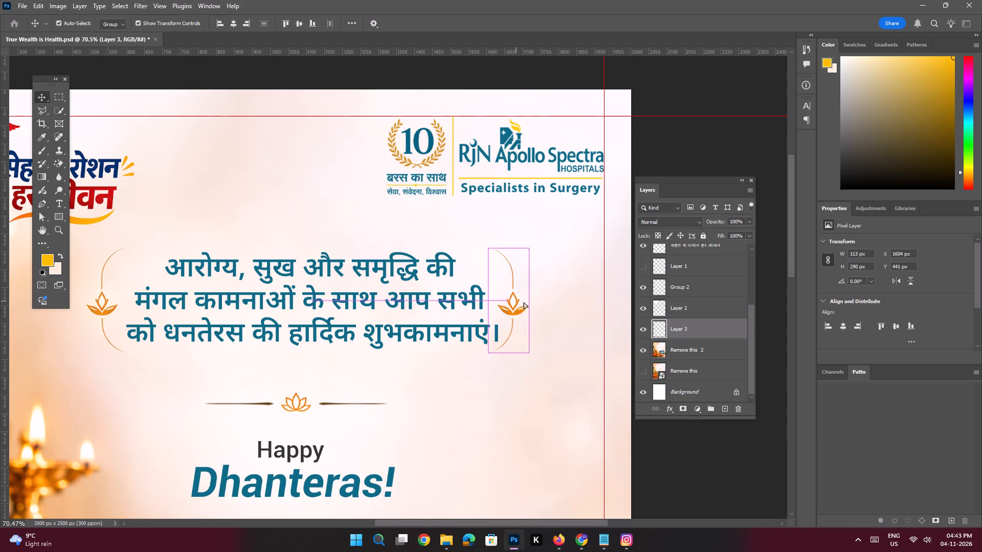
shift+drag(524, 302, 528, 303)
Re-centre the Hindi greeting horizontally between the two lotus brackets.
click(443, 300)
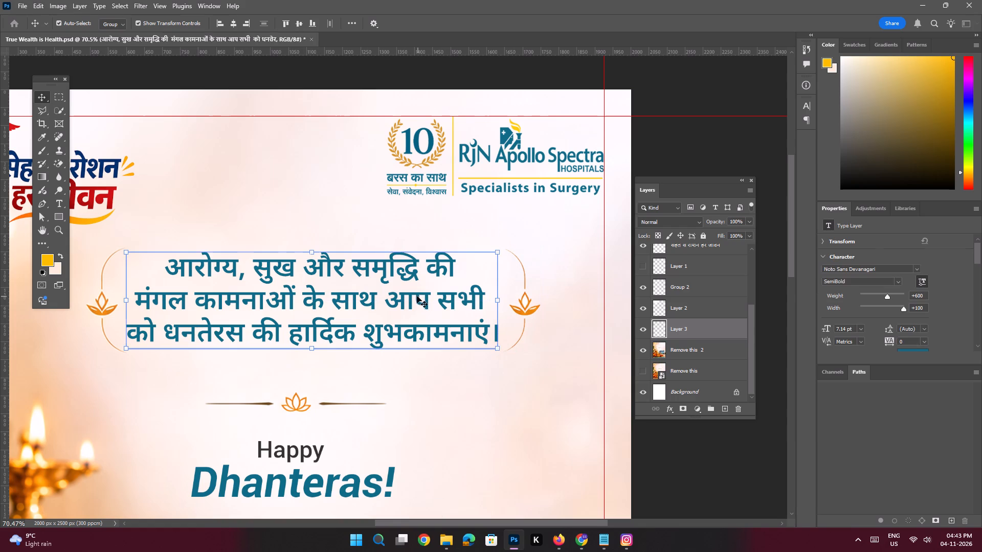
shift+drag(416, 295, 434, 297)
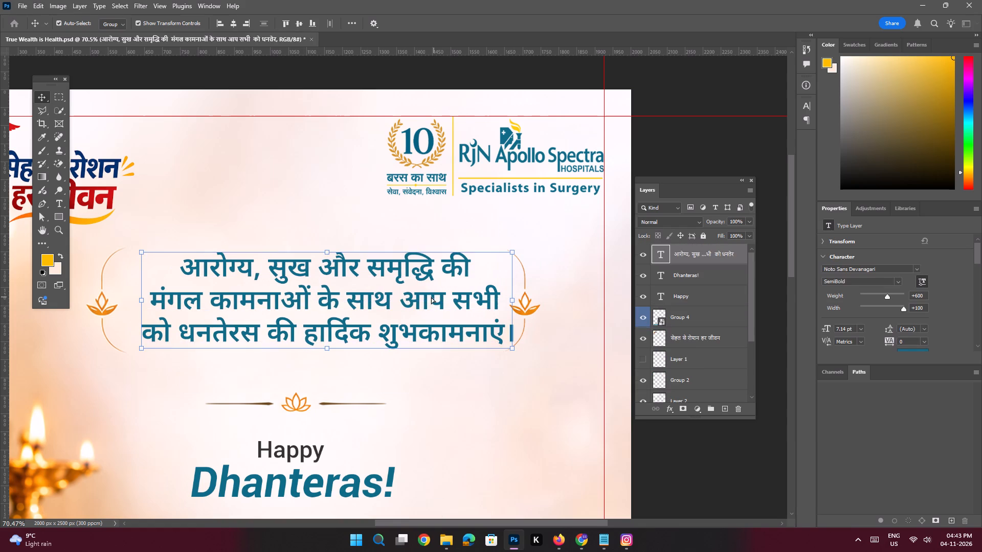
shift+drag(405, 296, 397, 296)
Set the Hindi greeting's Noto Sans Devanagari font style to Medium and deselect the layer.
key(space)
ctrl+drag(417, 271, 382, 268)
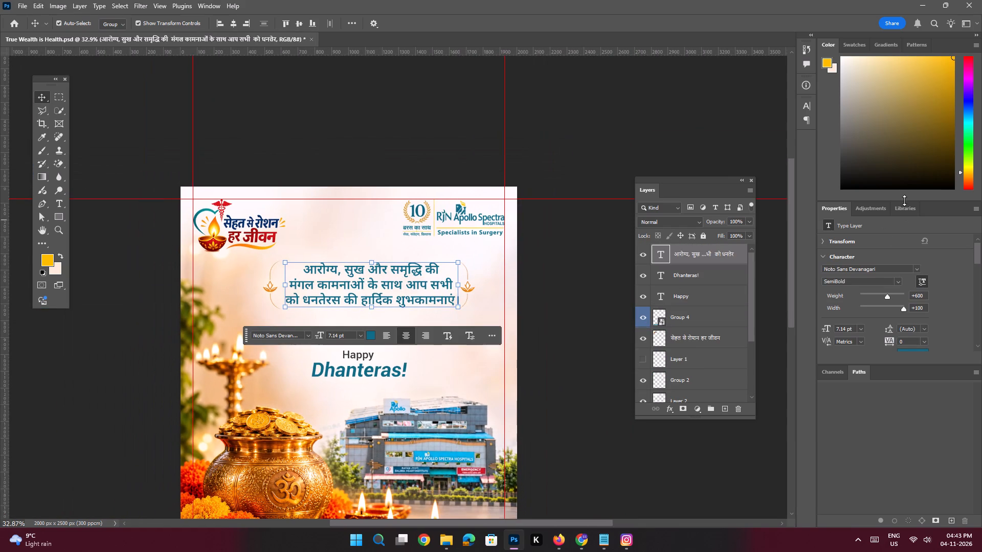
click(898, 281)
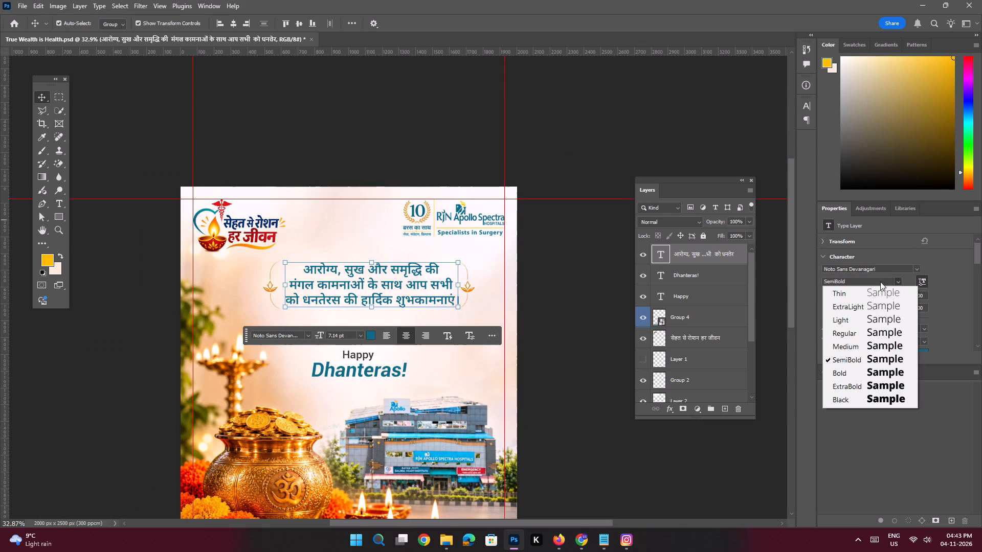
click(839, 348)
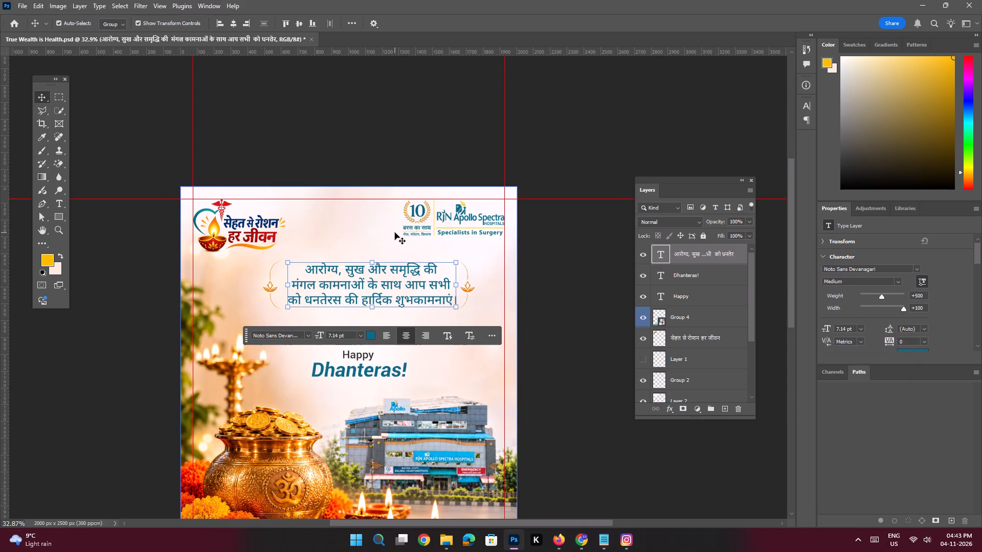
click(559, 150)
Recolour the whole Hindi greeting to dark grey #292929.
key(ctrl+space)
key(ctrl+space)
key(ctrl+space)
key(ctrl+space)
key(ctrl+space)
key(ctrl+space)
key(ctrl+space)
key(ctrl+space)
key(ctrl+space)
key(ctrl+space)
key(ctrl+space)
key(ctrl+space)
key(ctrl+space)
key(ctrl+space)
key(ctrl+space)
key(ctrl+space)
key(ctrl+space)
key(ctrl+space)
key(ctrl+space)
key(ctrl+space)
ctrl+drag(382, 275, 397, 318)
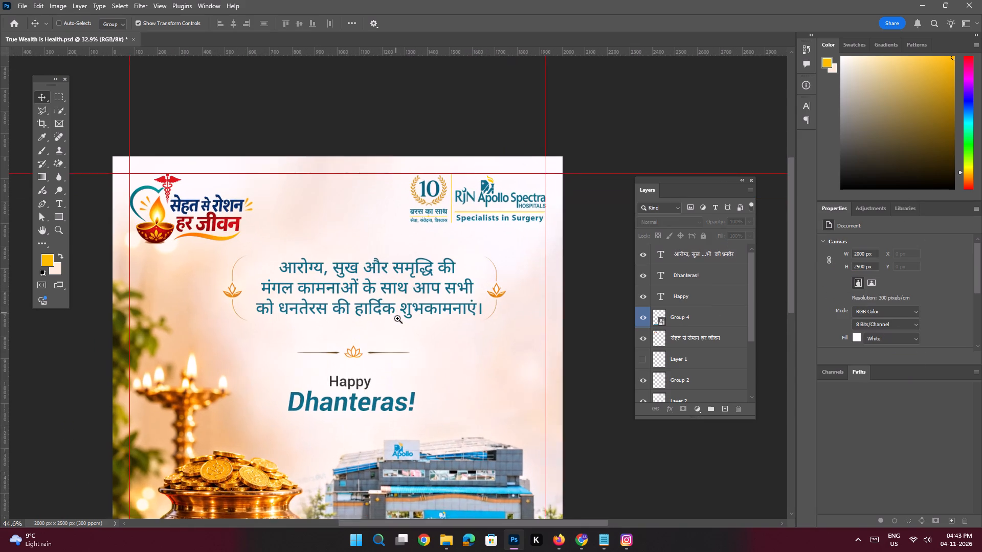
ctrl+drag(397, 318, 397, 320)
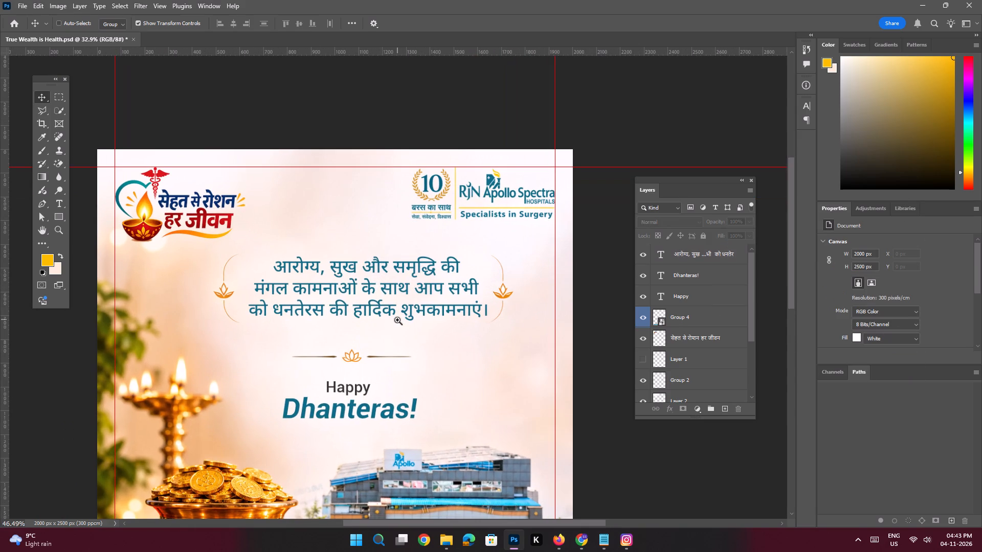
ctrl+drag(397, 320, 417, 365)
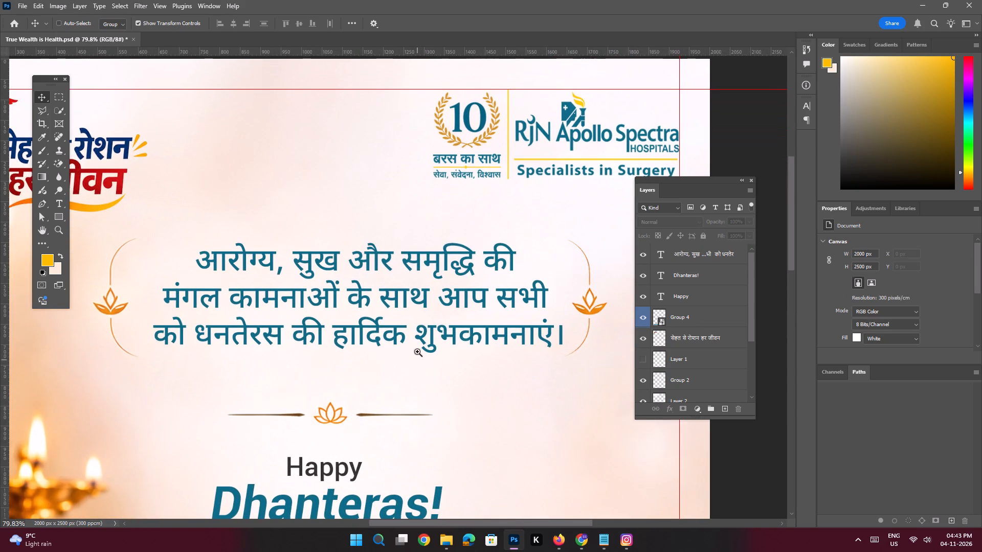
drag(414, 297, 401, 293)
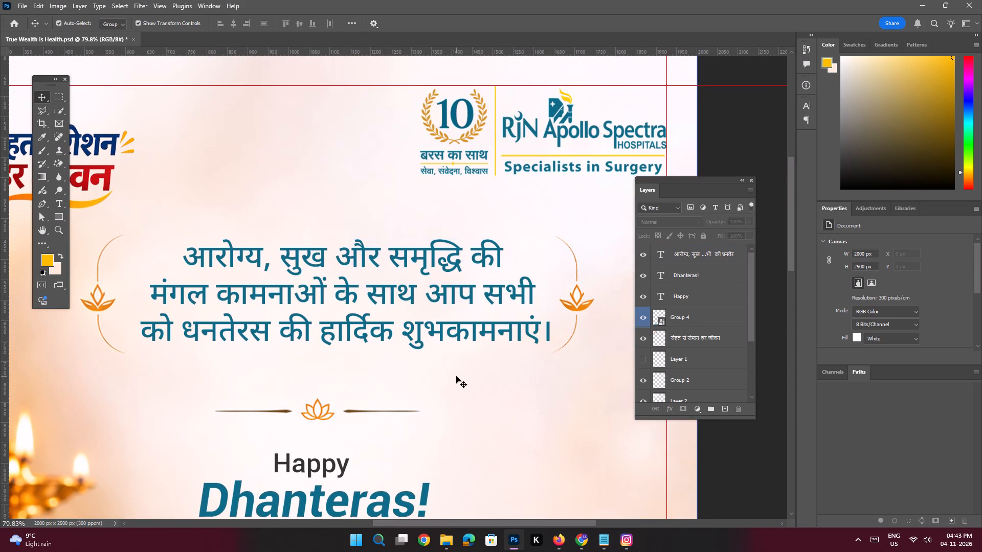
click(417, 311)
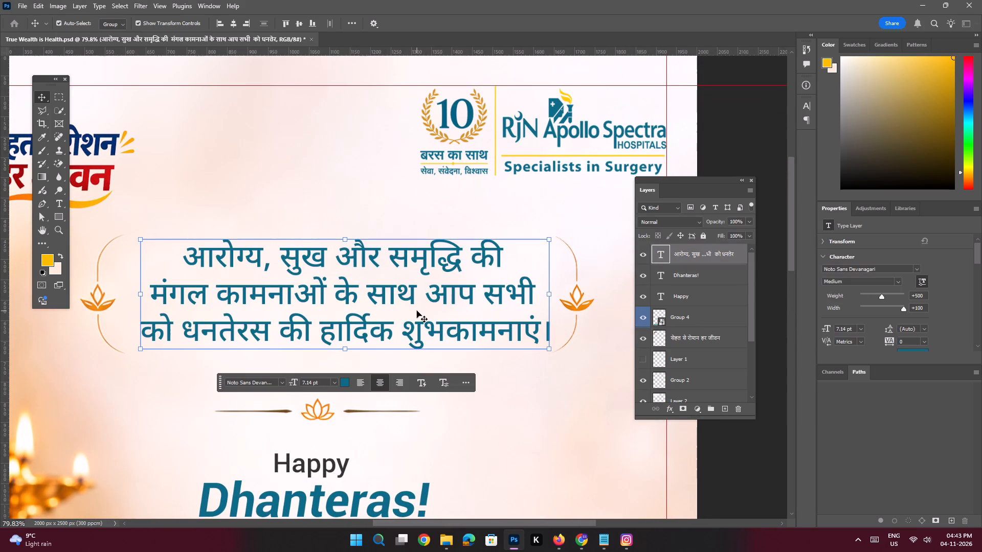
scroll(911, 319, down, 3)
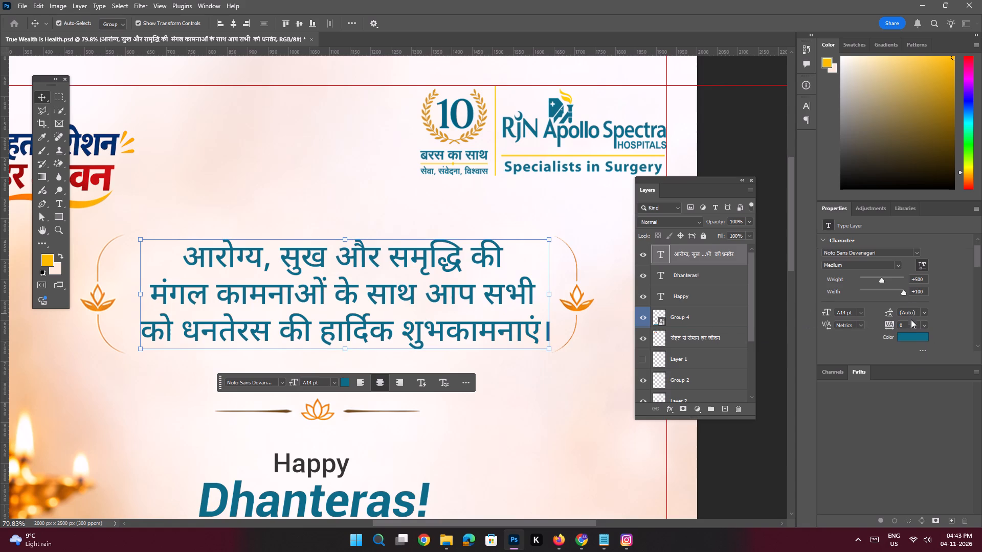
click(910, 331)
drag(685, 391, 560, 400)
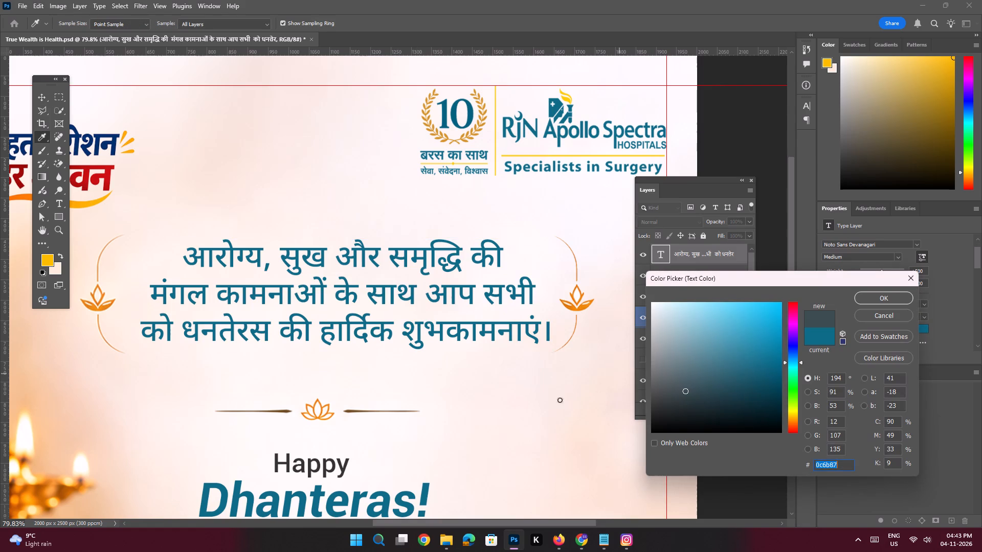
drag(560, 400, 541, 404)
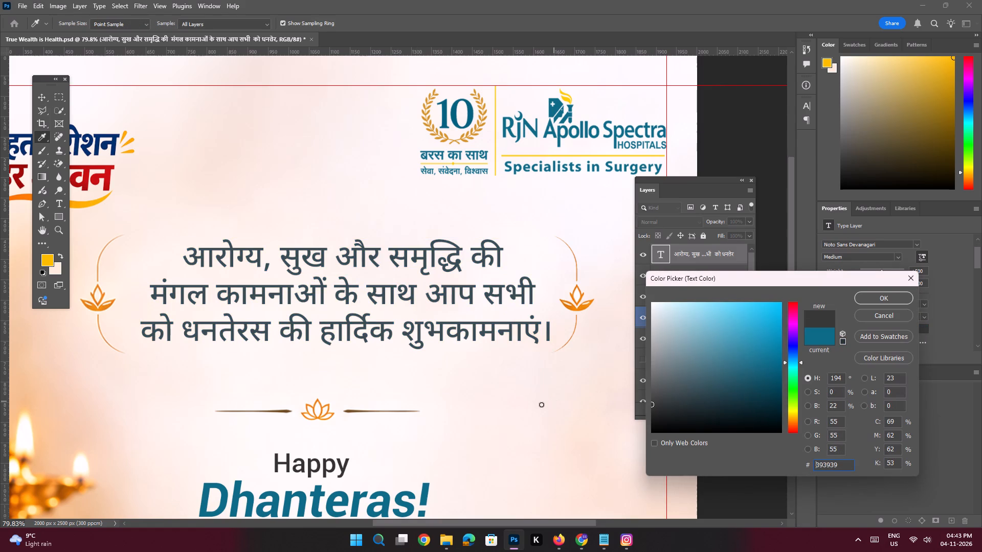
drag(541, 404, 538, 411)
key(Return)
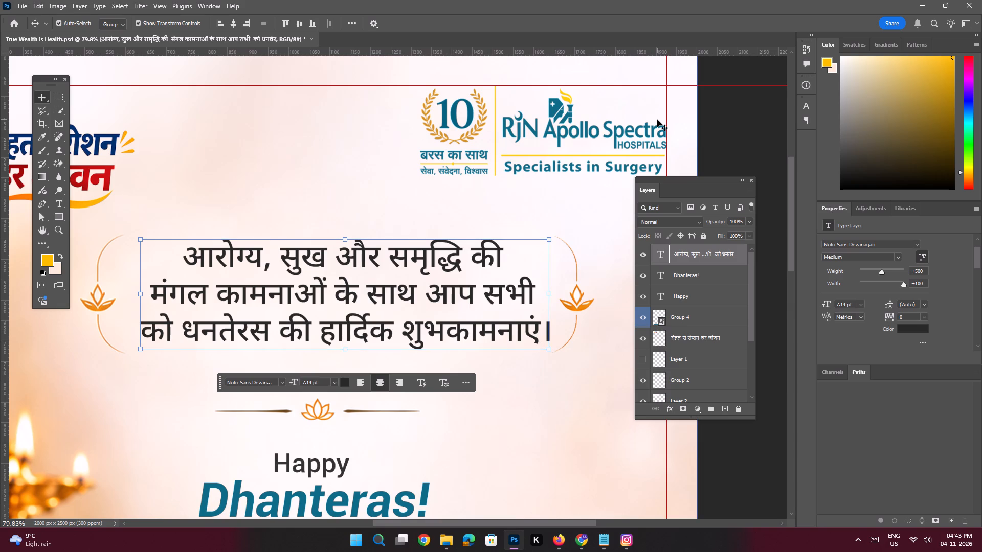
Set only the word आरोग्य in the greeting's first line to Bold.
double_click(299, 266)
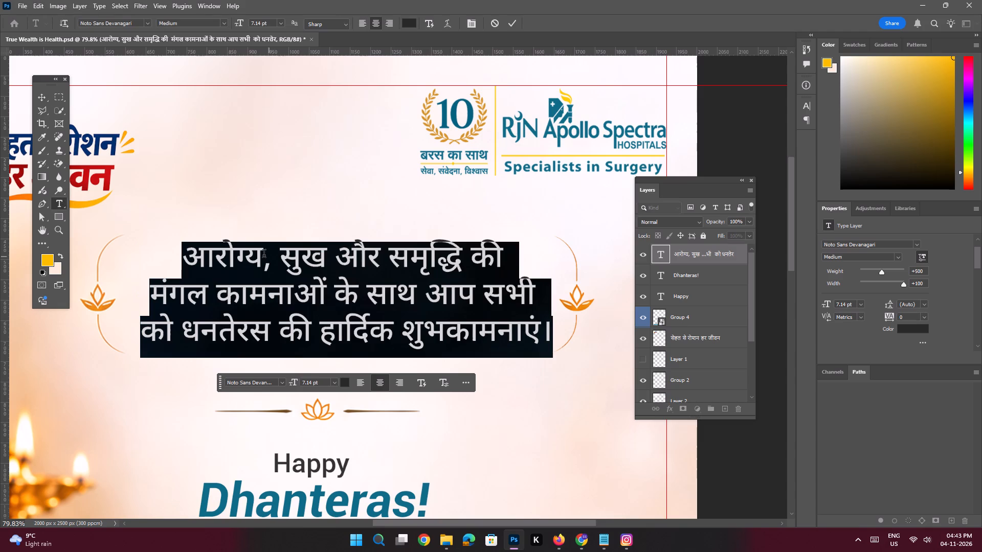
click(264, 255)
drag(267, 255, 245, 253)
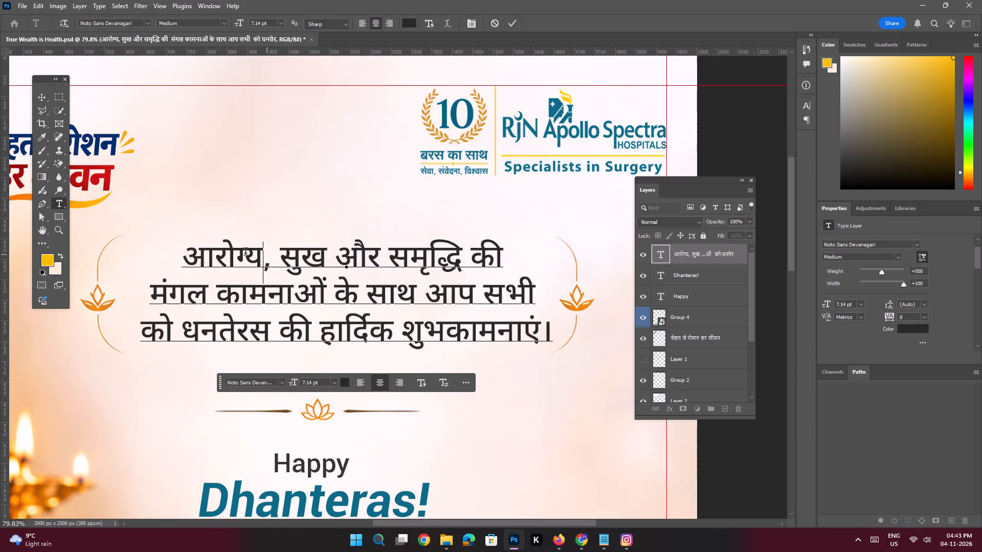
drag(245, 253, 173, 249)
click(900, 256)
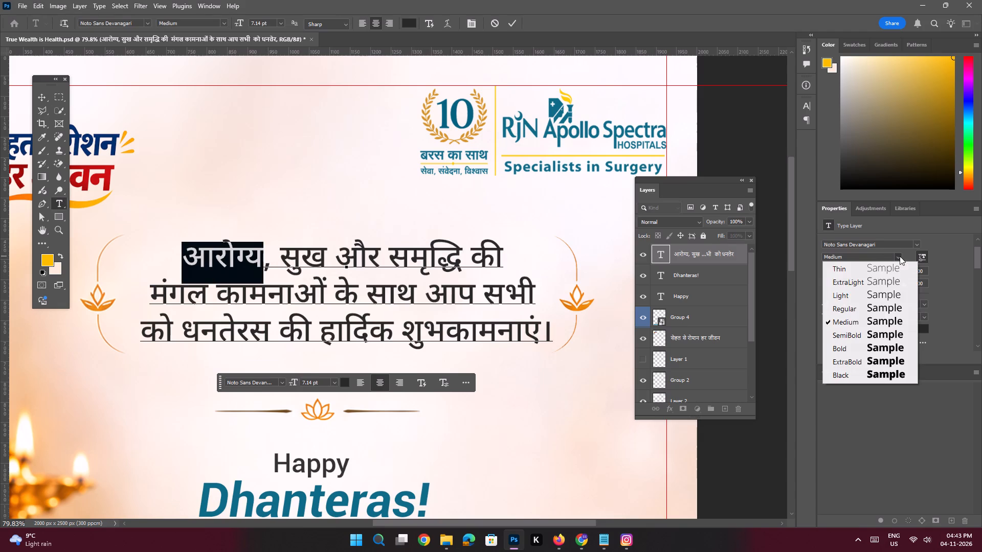
click(858, 350)
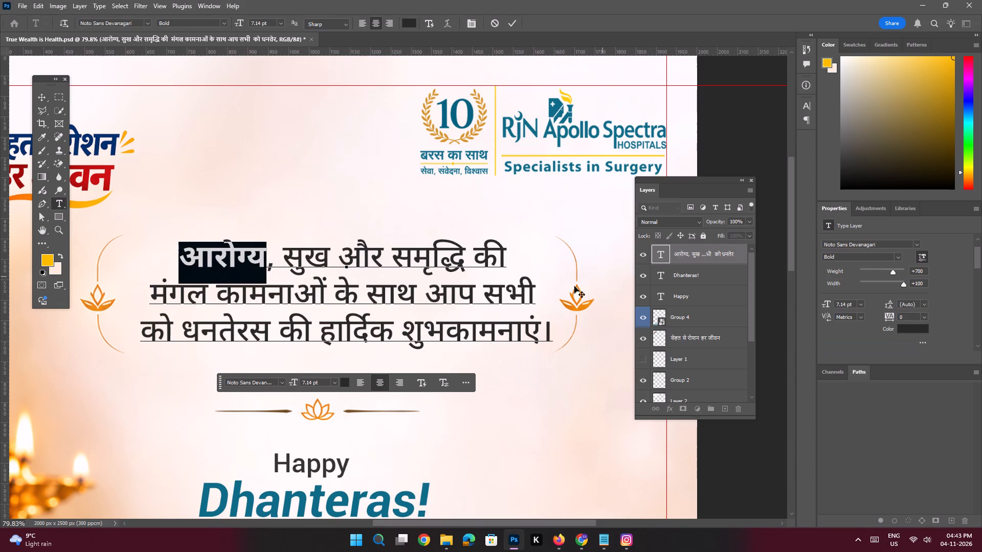
Recolour the selected word आरोग्य with the teal sampled from the RJN Apollo Spectra logo emblem and finish the text edit.
click(345, 382)
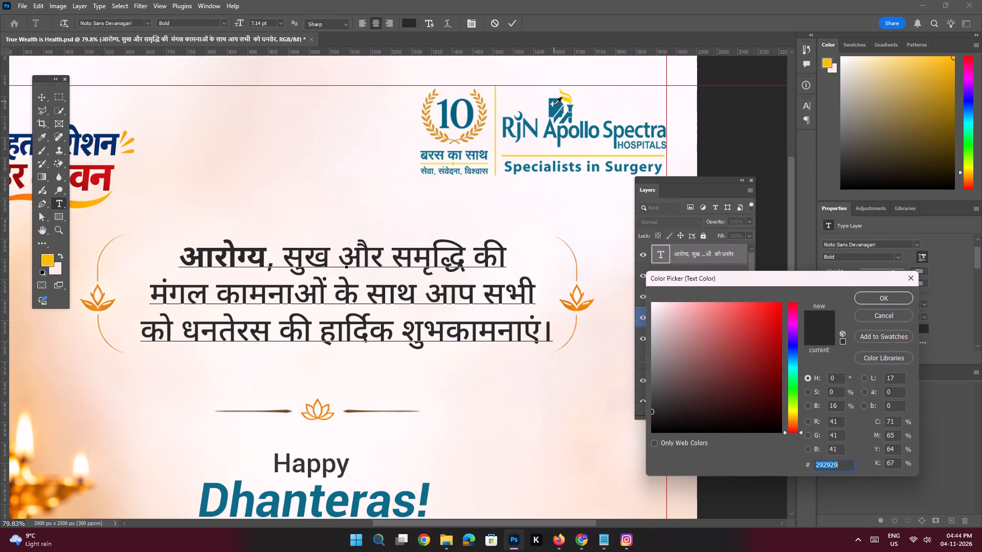
click(554, 109)
key(Return)
key(Return)
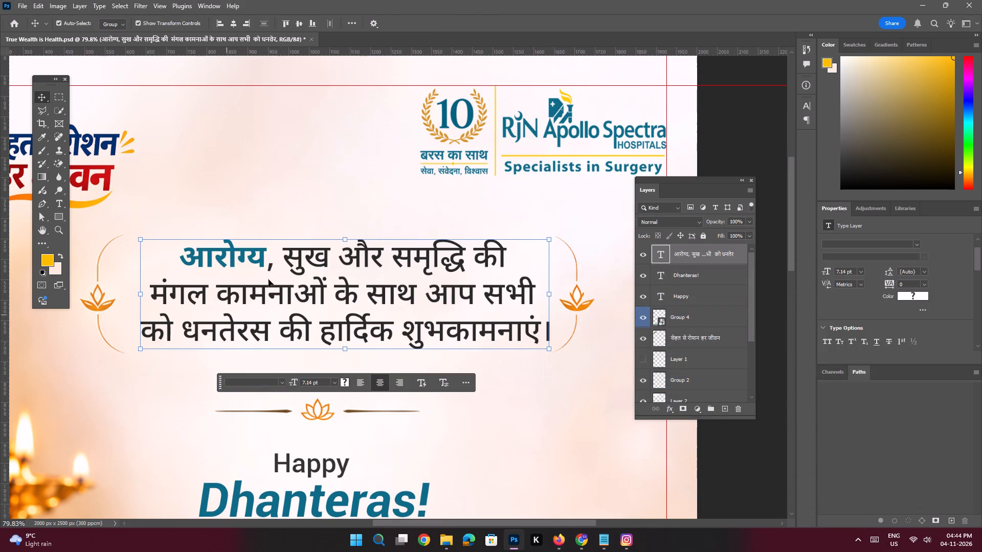
Set only the word सुख in the Hindi greeting to Bold and recolour it teal, sampled from the 10-year emblem's numeral.
double_click(309, 260)
click(326, 246)
drag(333, 252, 288, 252)
click(898, 258)
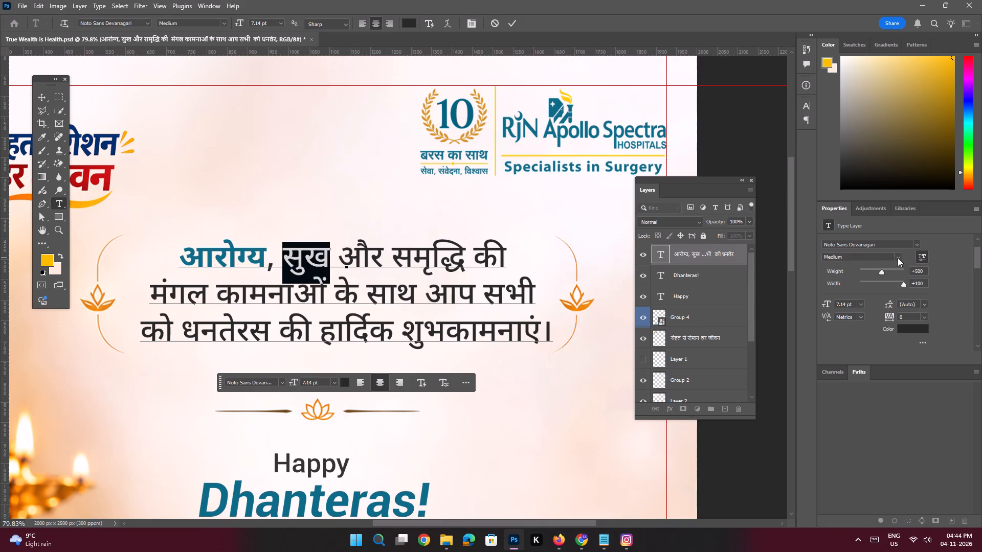
click(858, 349)
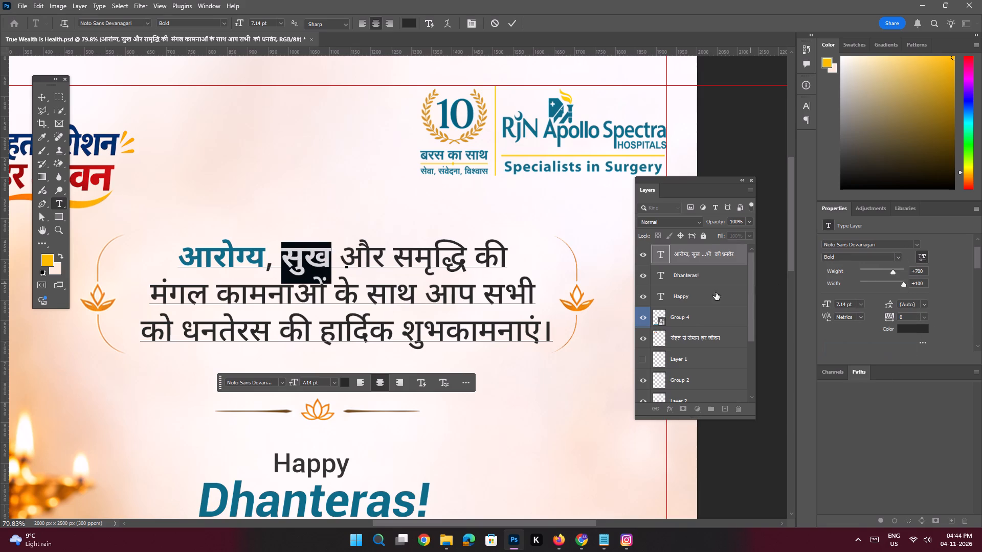
click(344, 381)
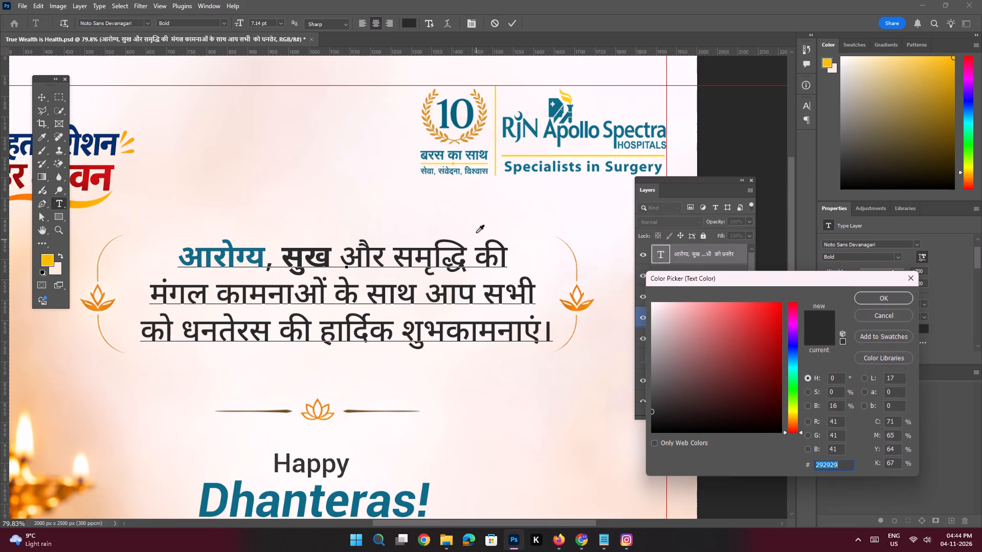
click(472, 112)
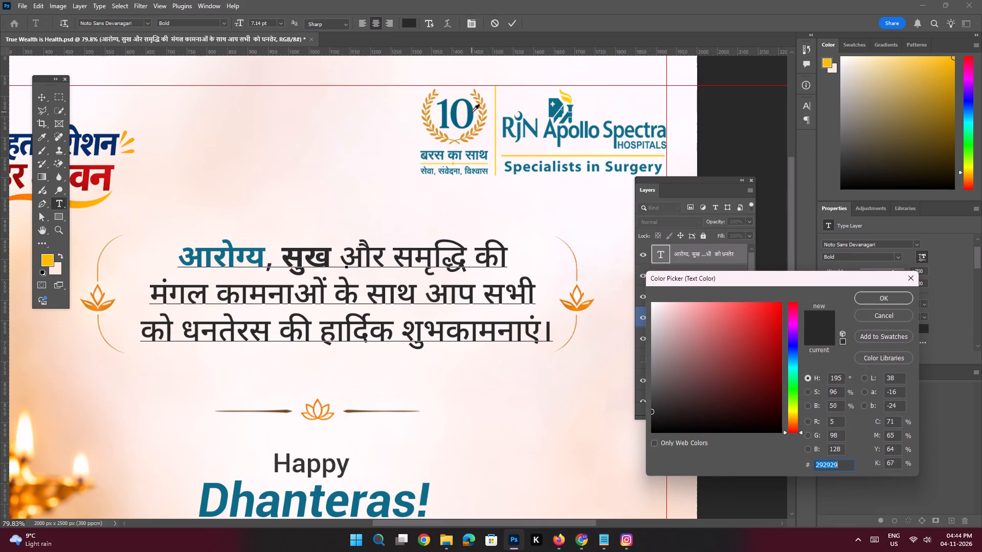
key(Return)
key(Return)
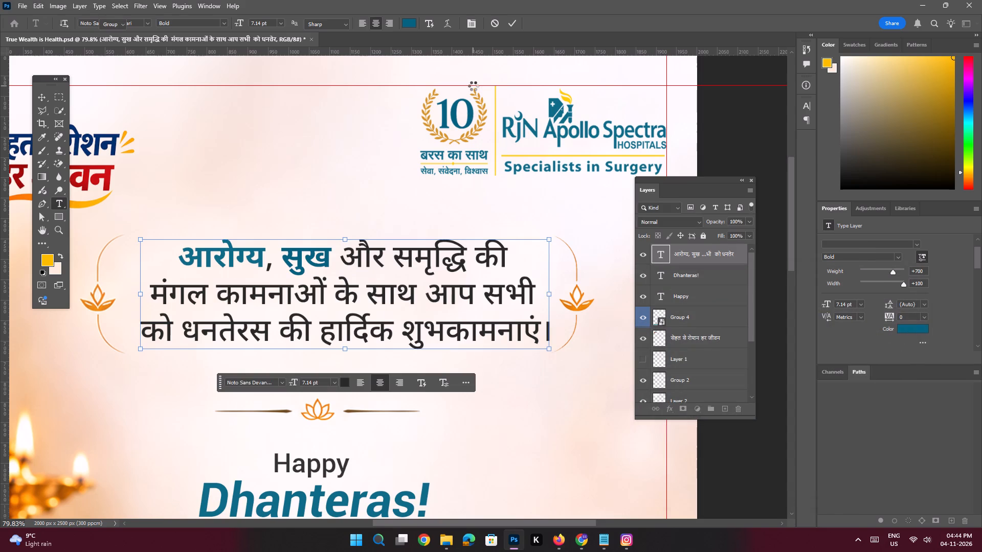
Set only the word समृद्धि in the greeting to Bold and recolour it the emblem numeral's teal, #056280.
double_click(441, 255)
click(459, 252)
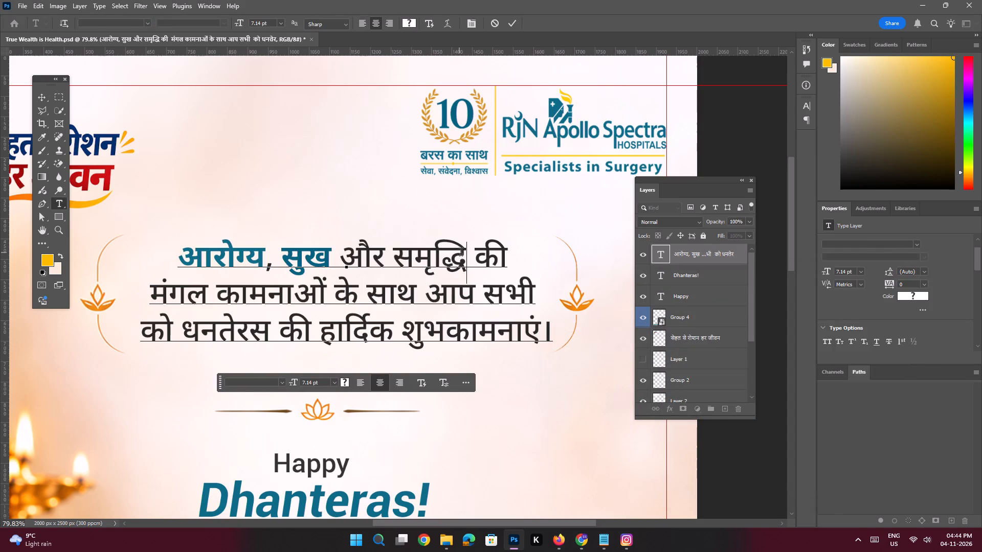
drag(466, 254, 398, 258)
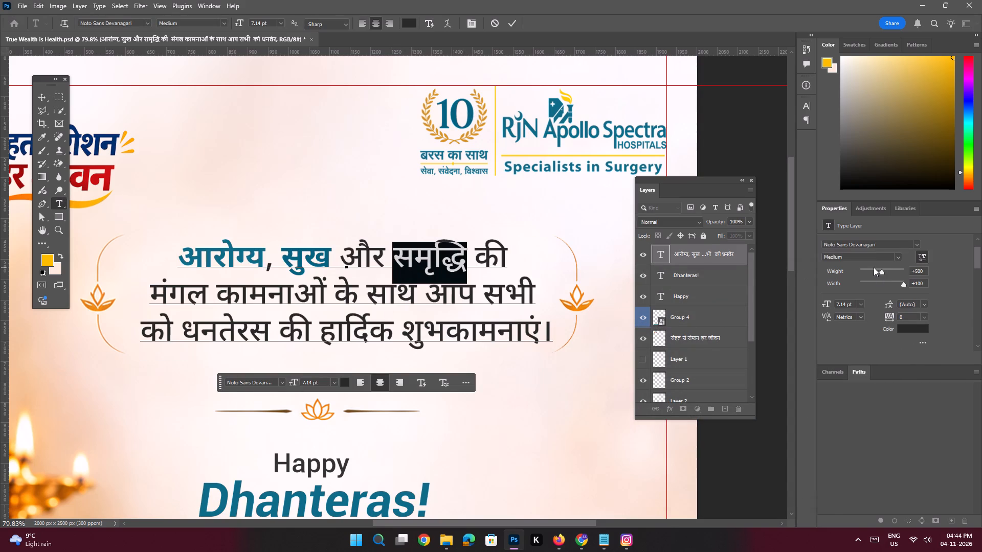
click(897, 258)
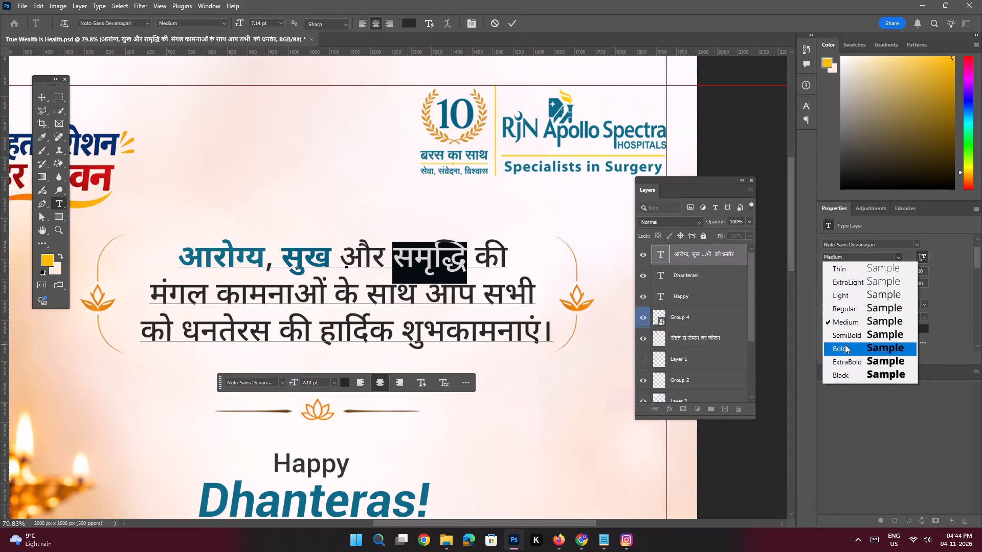
click(845, 344)
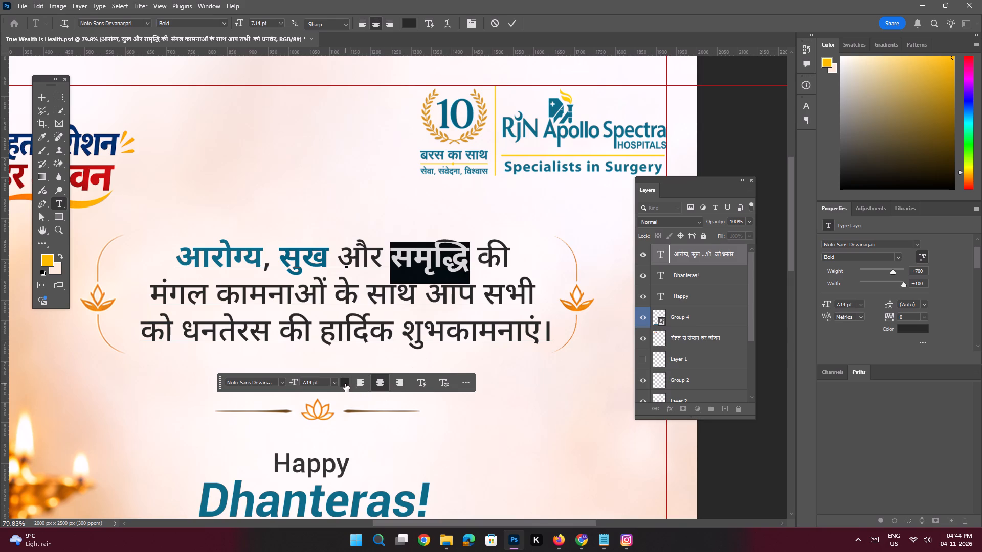
click(345, 384)
click(472, 113)
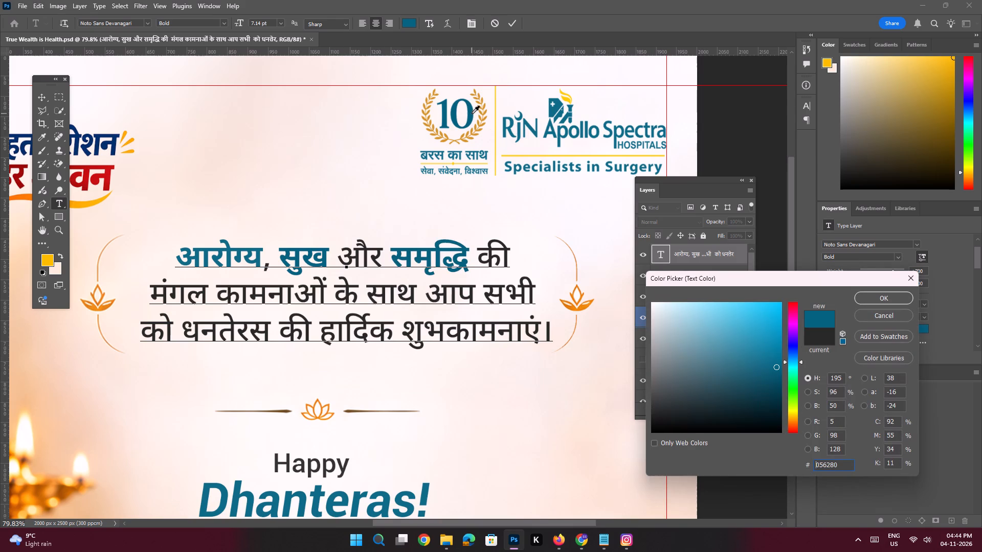
key(Return)
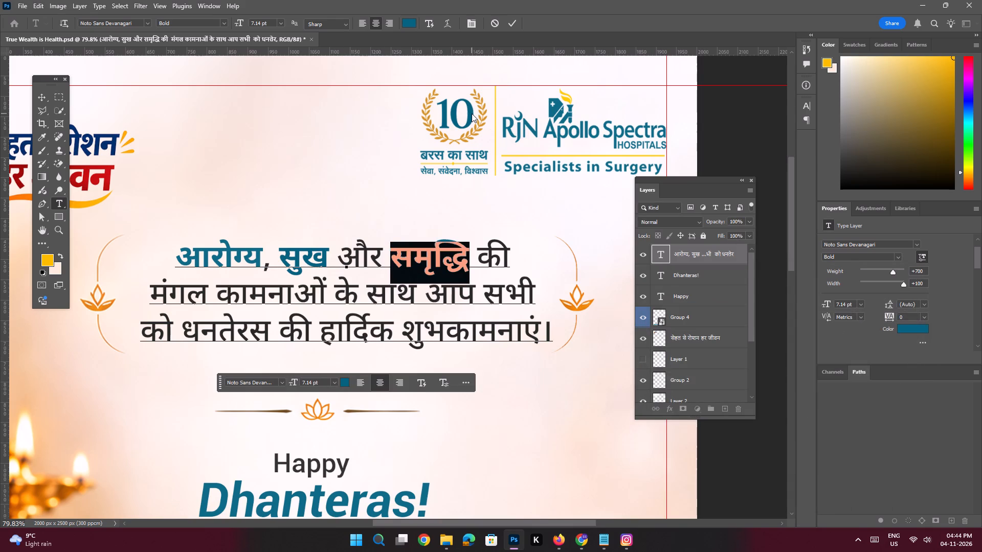
key(Return)
Outline the left lotus bracket on the Remove this 2 background layer with the Polygonal Lasso, remove it with Content-Aware Fill, and deselect.
key(space)
ctrl+drag(464, 223, 409, 213)
click(236, 248)
key(space)
ctrl+drag(480, 238, 506, 293)
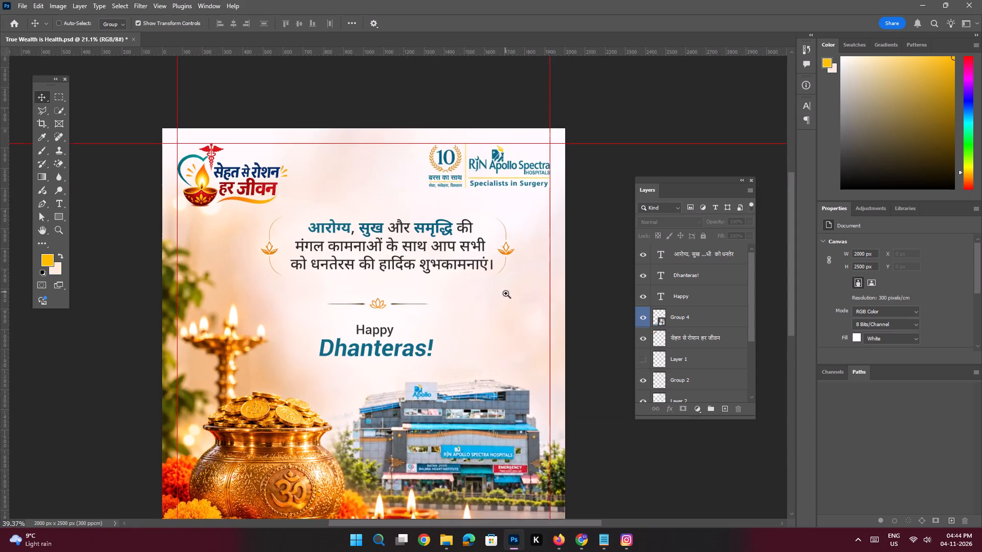
ctrl+drag(506, 293, 517, 314)
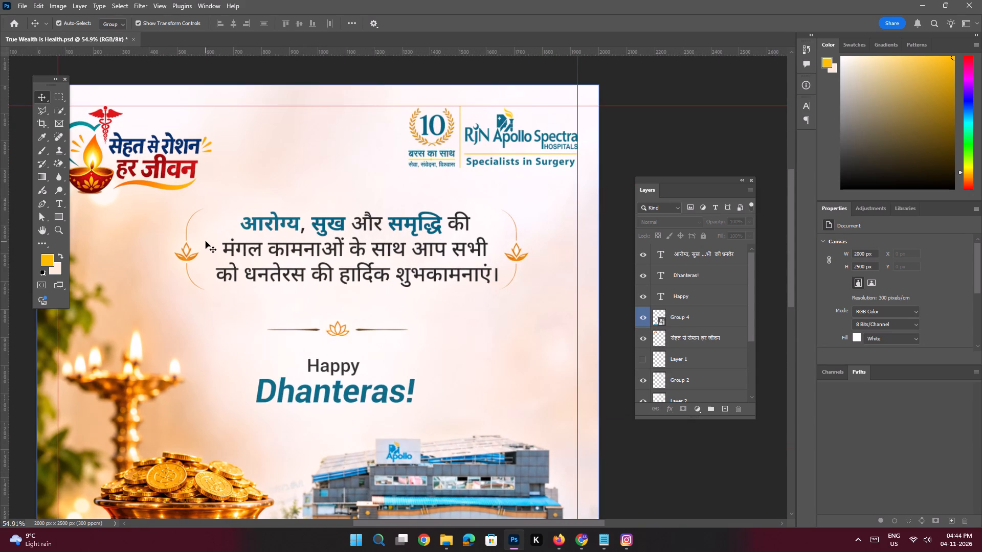
click(206, 241)
key(space)
ctrl+drag(192, 235, 235, 289)
drag(220, 256, 279, 279)
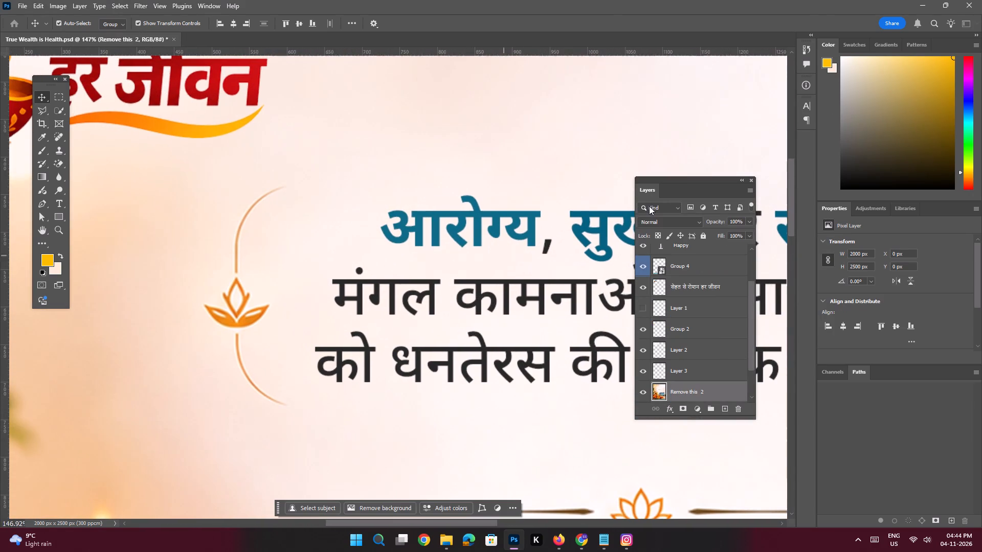
click(42, 113)
click(238, 194)
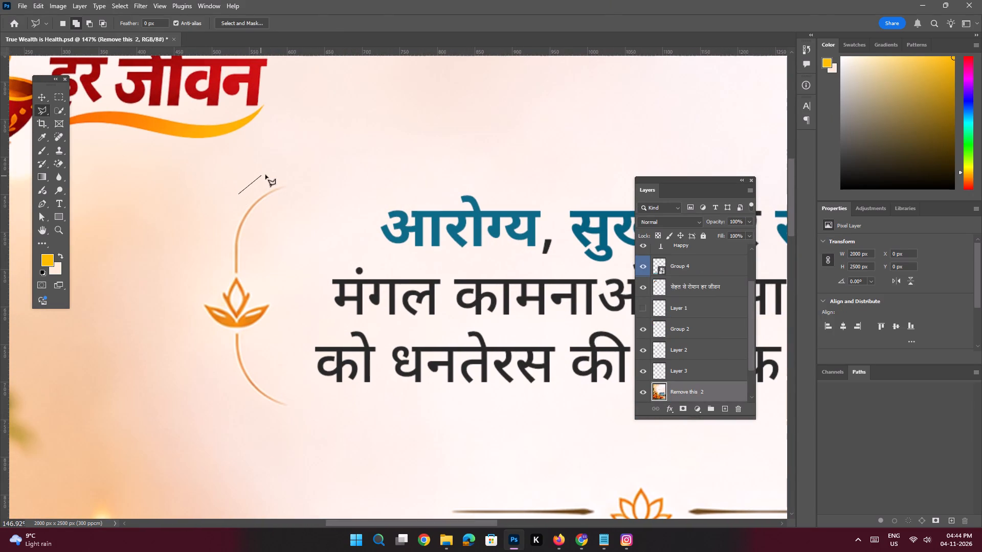
click(276, 172)
drag(294, 175, 295, 181)
drag(294, 201, 287, 204)
drag(272, 214, 265, 217)
click(263, 244)
drag(274, 268, 279, 277)
click(304, 314)
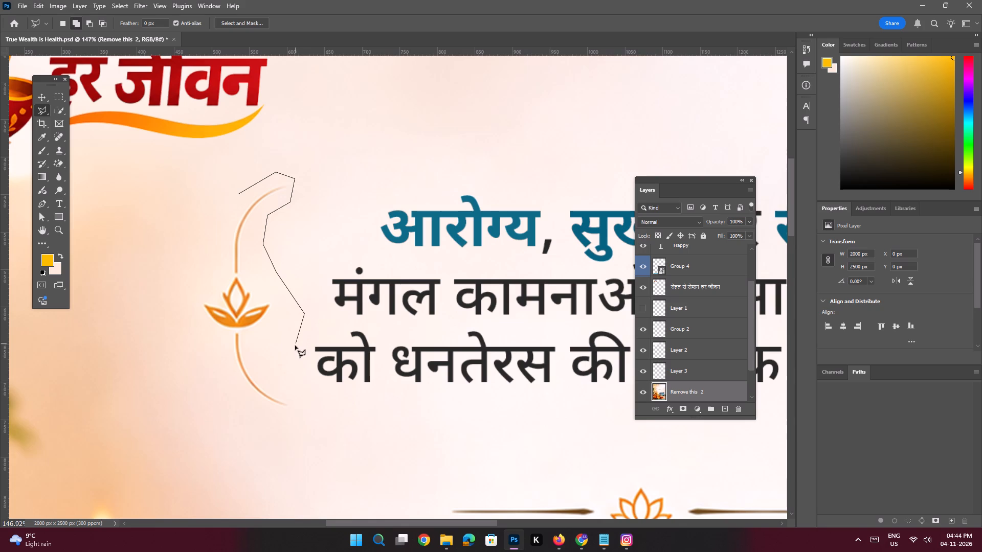
click(295, 345)
drag(309, 385, 308, 394)
drag(305, 409, 295, 415)
click(282, 418)
click(222, 372)
click(197, 326)
drag(187, 287, 187, 277)
click(202, 226)
double_click(242, 191)
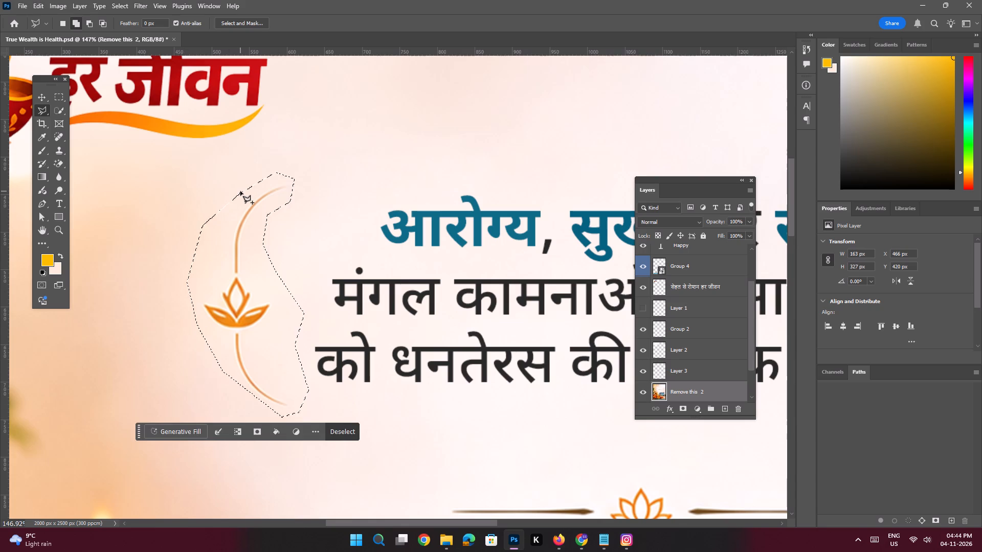
key(shift+BackSpace)
key(Return)
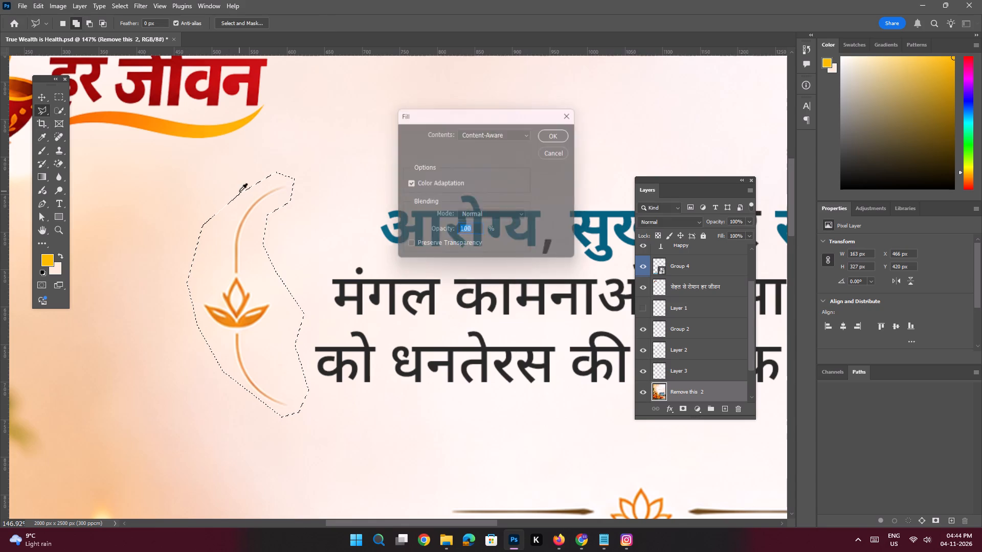
key(ctrl+d)
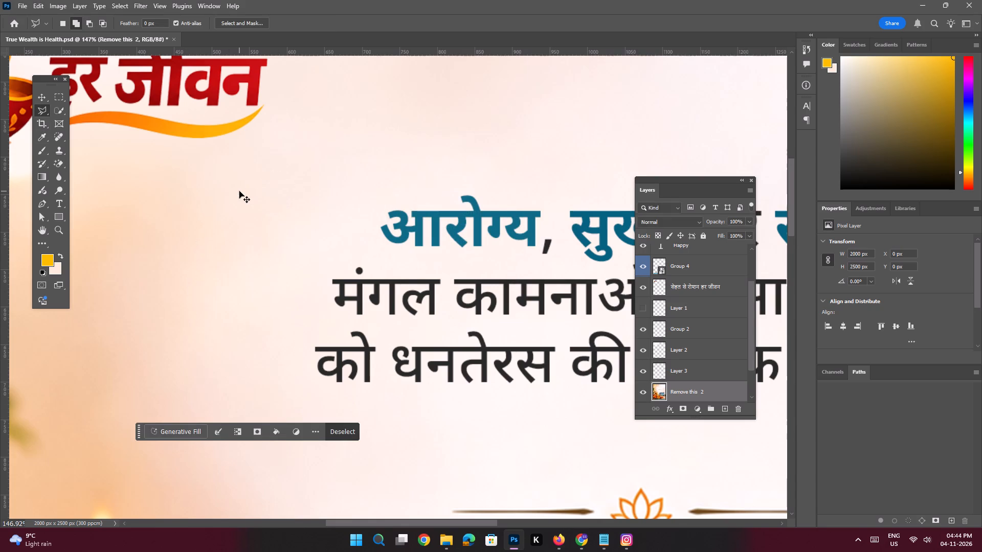
Centre the three-line Hindi greeting horizontally on the canvas.
key(ctrl+0)
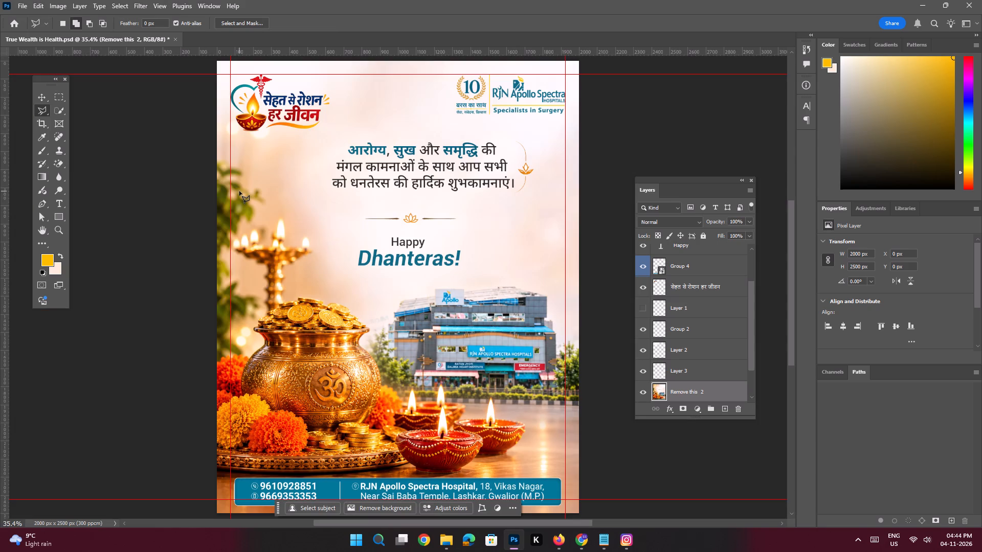
click(44, 92)
click(133, 172)
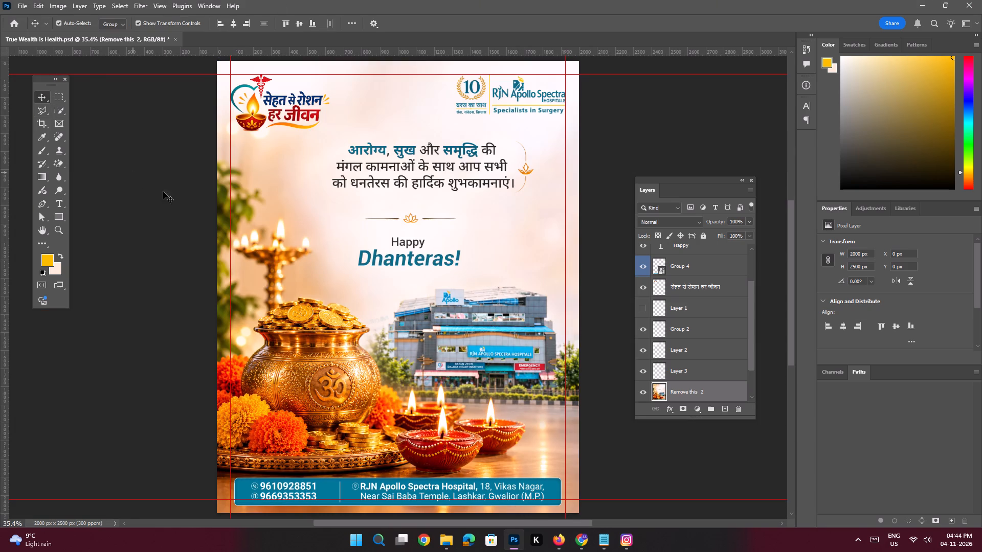
key(space)
click(451, 161)
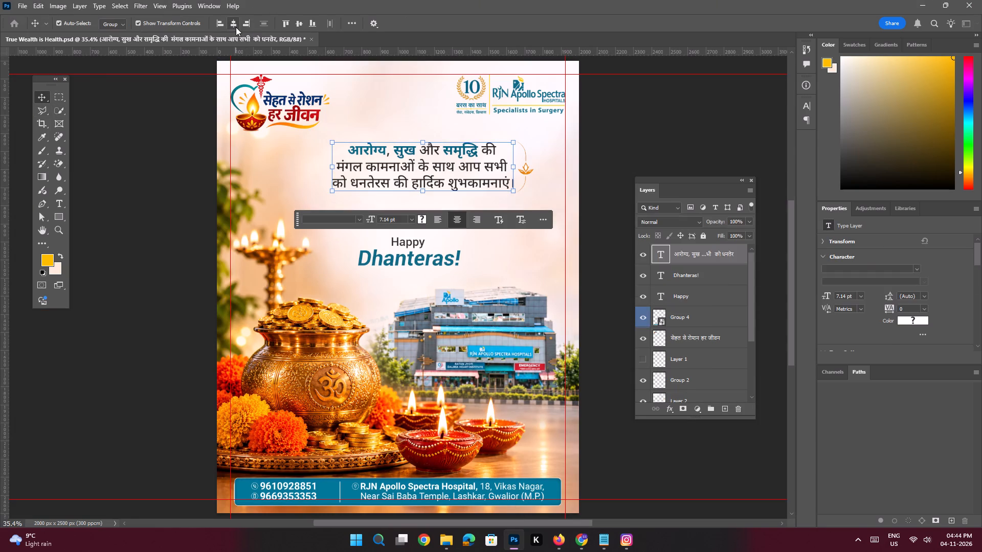
click(236, 27)
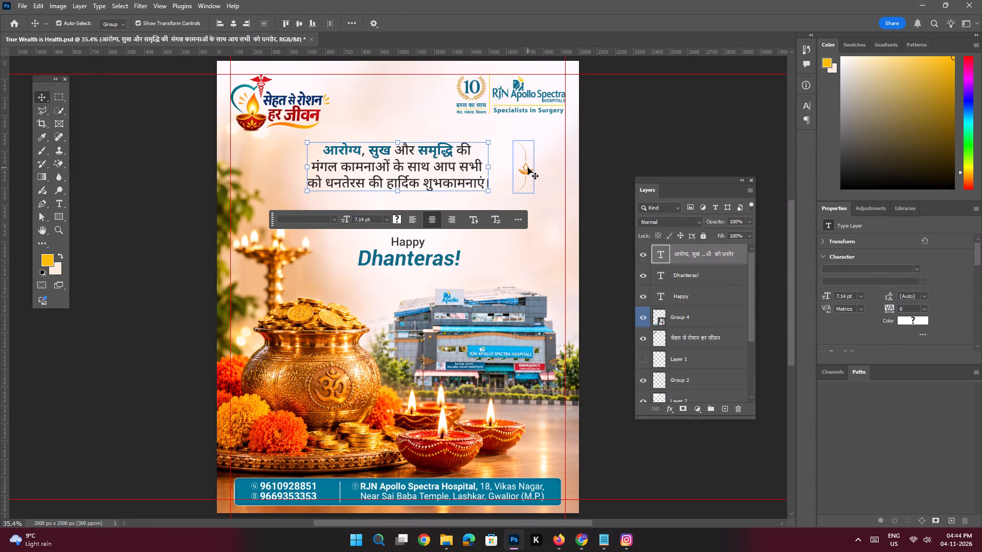
Move the right lotus bracket about 129 px inward, beside the end of the centred Hindi greeting, keeping its height.
click(527, 168)
shift+drag(525, 173, 503, 173)
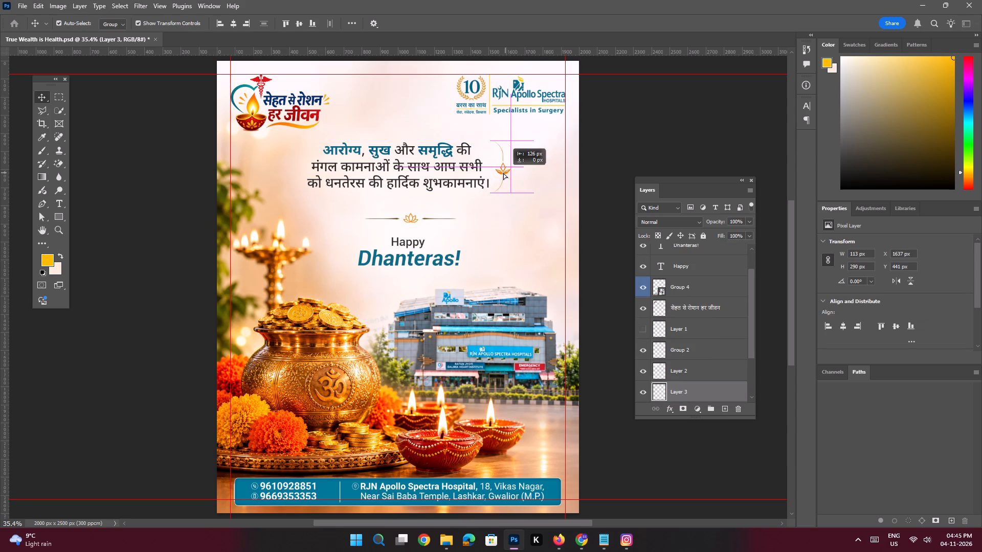
shift+drag(503, 173, 502, 173)
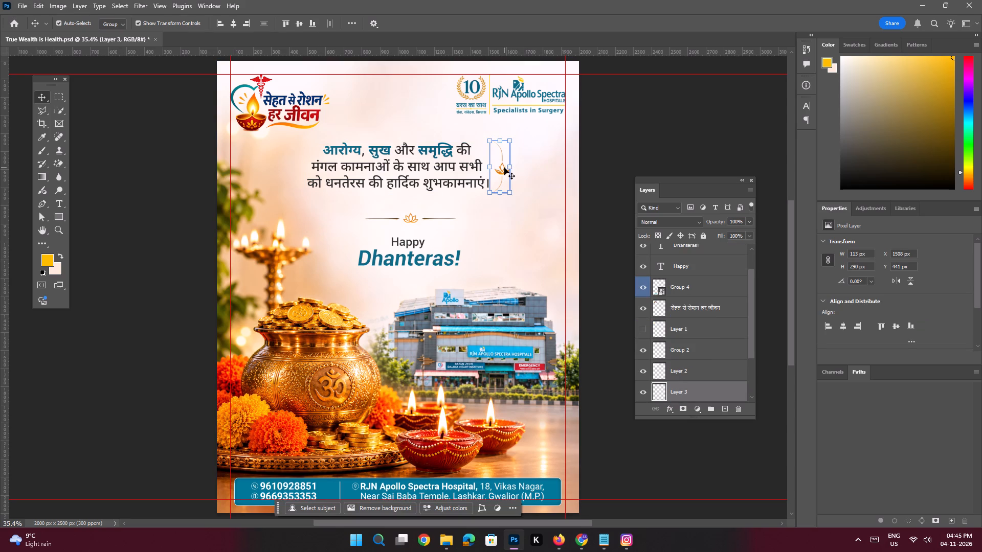
Duplicate the right lotus bracket layer and flip the copy horizontally.
key(ctrl+j)
key(ctrl+y)
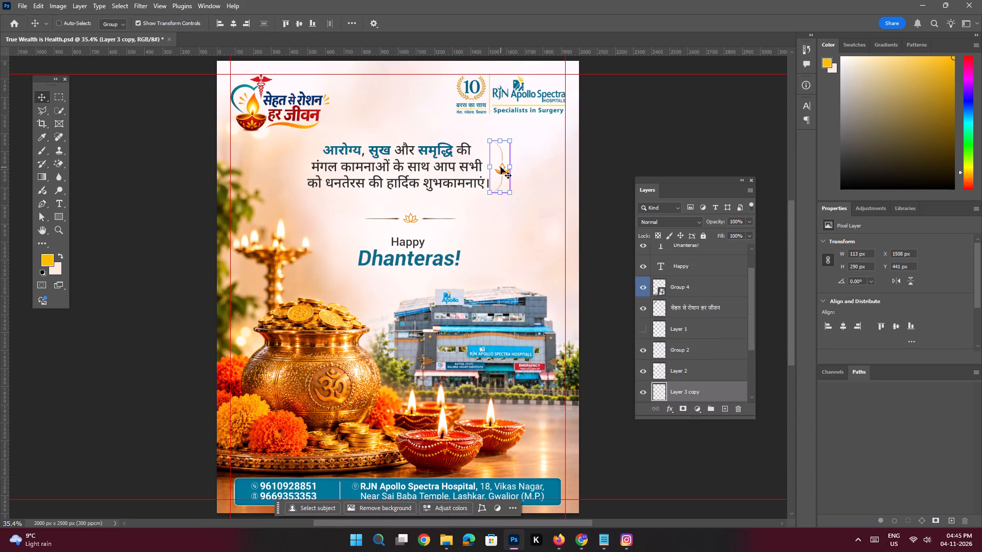
key(ctrl+t)
ctrl+right_click(501, 167)
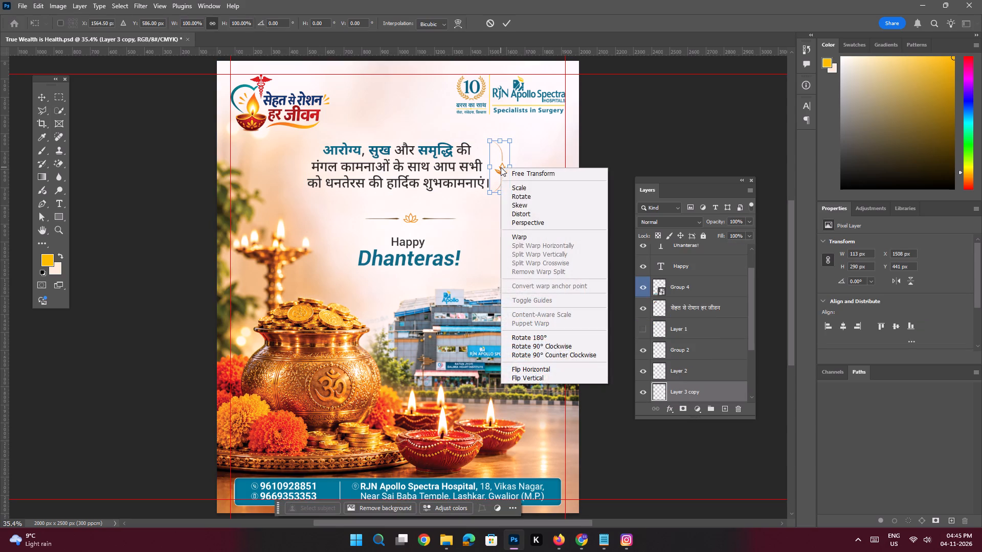
click(529, 367)
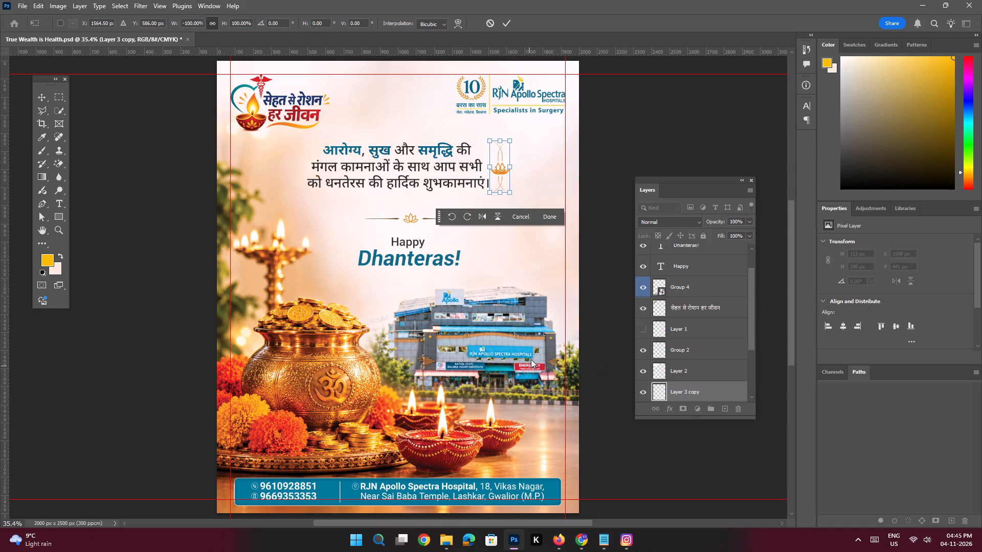
key(Return)
Move the flipped lotus bracket copy straight across to the left side of the Hindi greeting, at X 378 px.
key(shift+Left)
key(shift+Left)
key(shift+Left)
key(shift+Left)
key(shift+Left)
key(shift+Left)
key(shift+Left)
key(shift+Left)
key(shift+Left)
key(shift+Left)
key(shift+Left)
key(shift+Left)
key(shift+Left)
key(shift+Left)
key(shift+Left)
key(shift+Left)
key(shift+Left)
key(shift+Left)
key(shift+Left)
key(shift+Left)
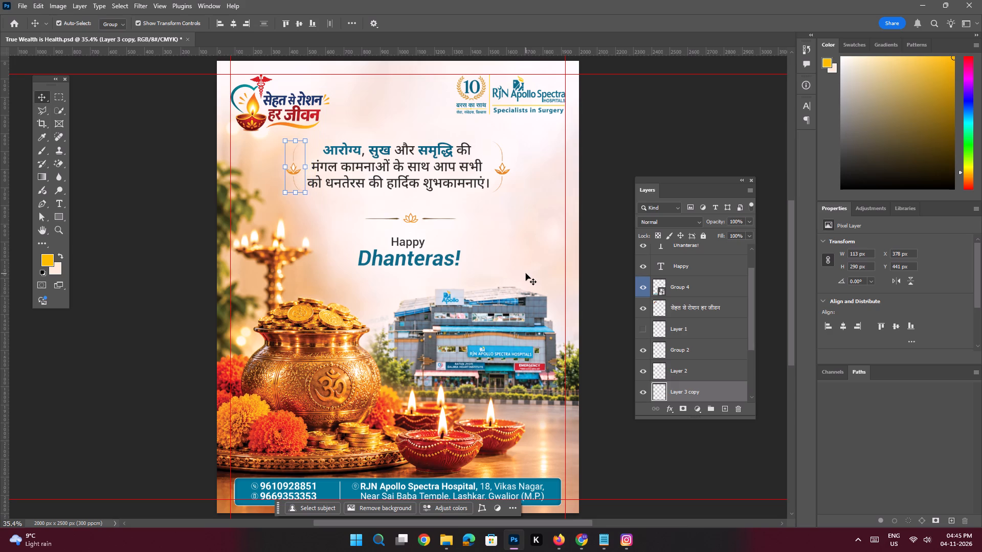
key(shift+Left)
key(shift+Right)
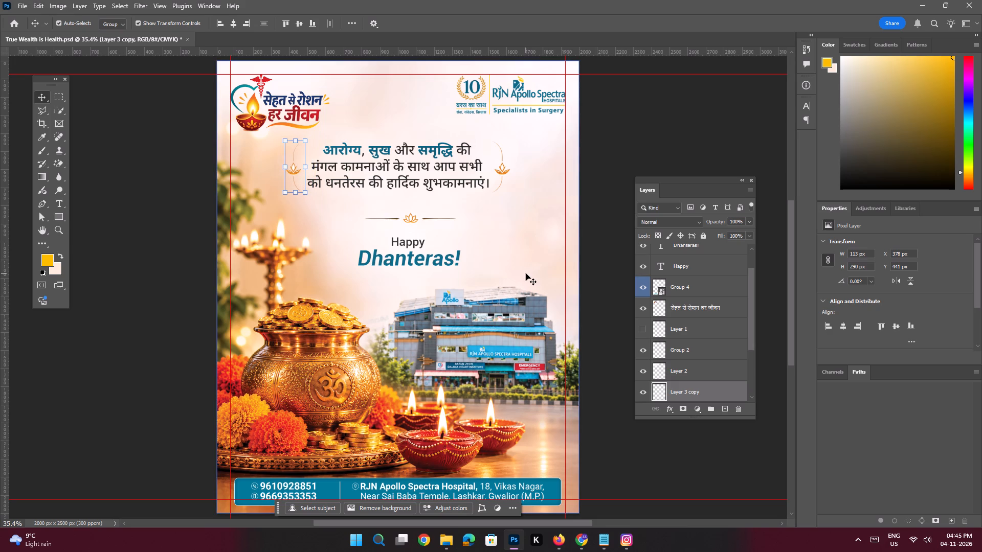
Cut the lotus divider with its side lines out of the background image layer and paste it in place on a new layer.
click(463, 227)
key(ctrl+space)
key(ctrl+space)
key(ctrl+space)
key(ctrl+space)
key(ctrl+space)
key(ctrl+space)
key(ctrl+space)
key(ctrl+space)
key(ctrl+space)
key(ctrl+space)
key(ctrl+space)
key(ctrl+space)
key(ctrl+space)
key(ctrl+space)
key(ctrl+space)
key(ctrl+space)
key(ctrl+space)
key(ctrl+space)
key(ctrl+space)
key(ctrl+space)
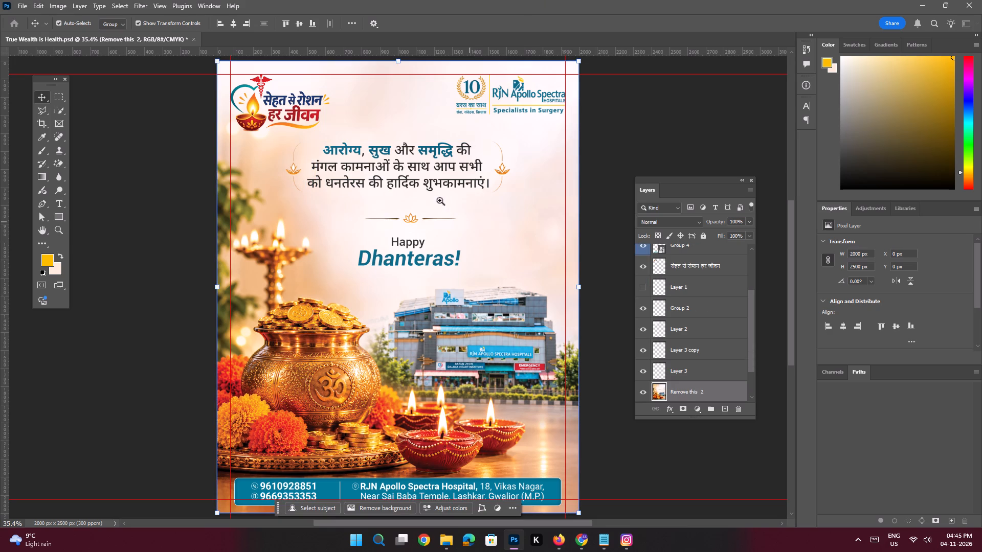
ctrl+drag(440, 200, 467, 247)
ctrl+drag(415, 186, 449, 241)
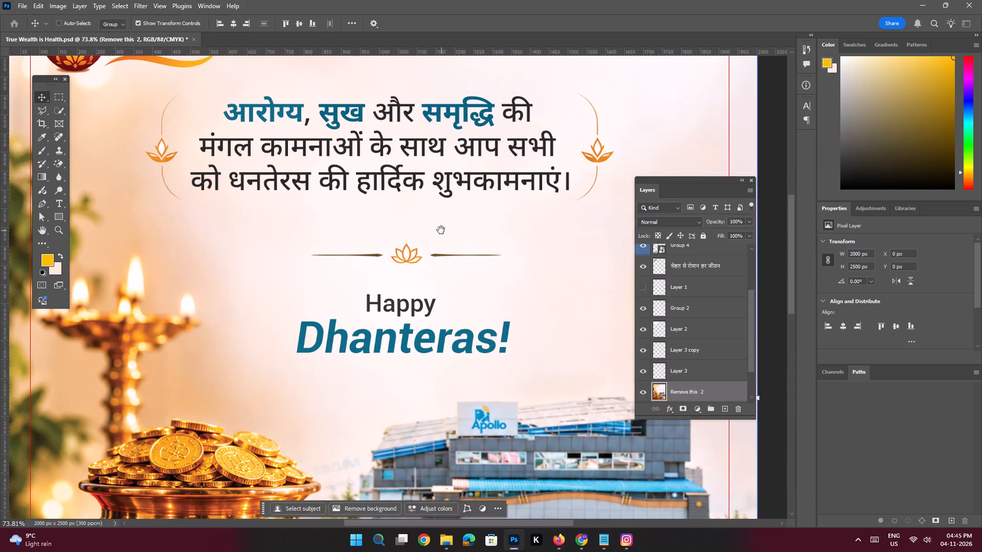
drag(440, 230, 461, 233)
click(461, 233)
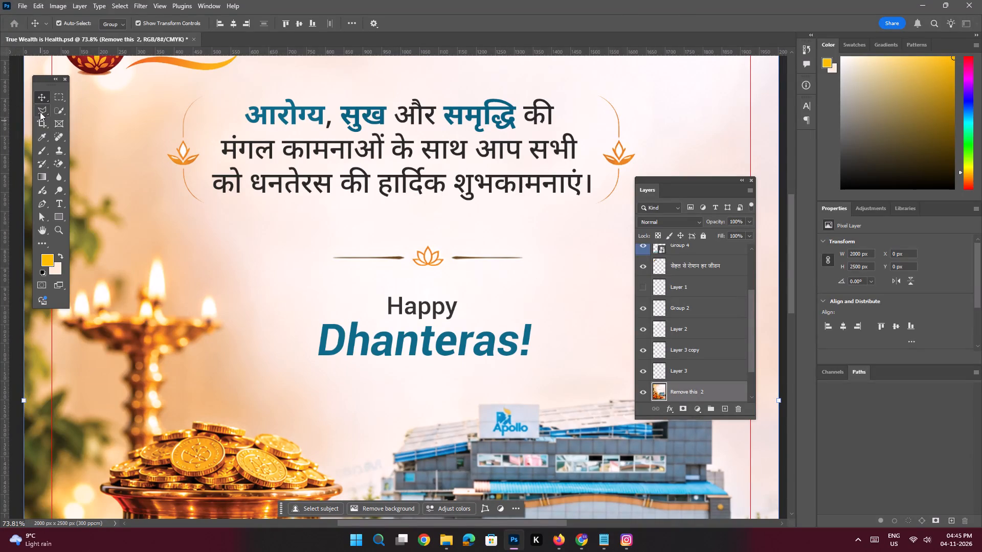
click(40, 112)
click(332, 264)
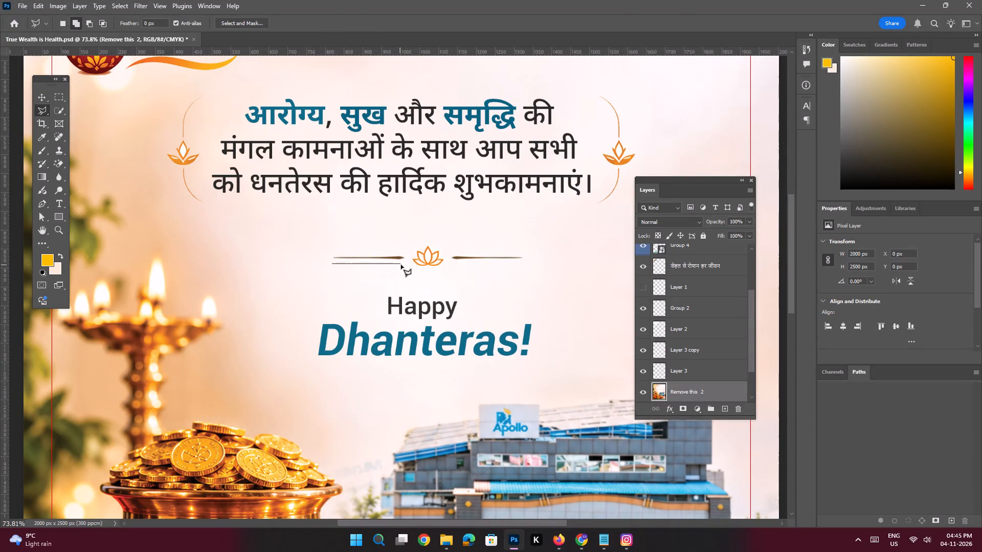
shift+click(401, 265)
click(434, 272)
click(452, 267)
click(453, 263)
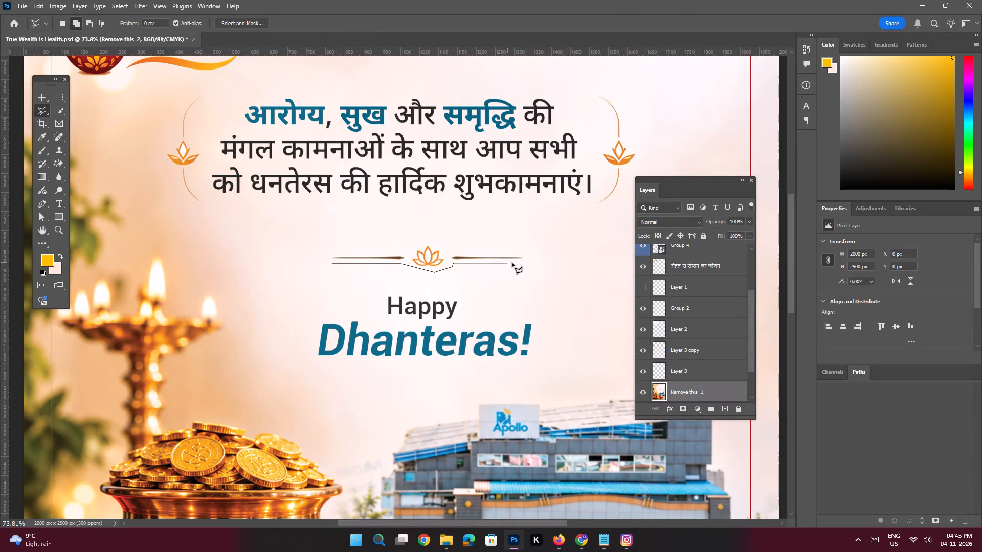
shift+click(523, 263)
click(526, 251)
click(497, 252)
click(457, 251)
click(440, 246)
click(378, 241)
click(323, 248)
click(321, 258)
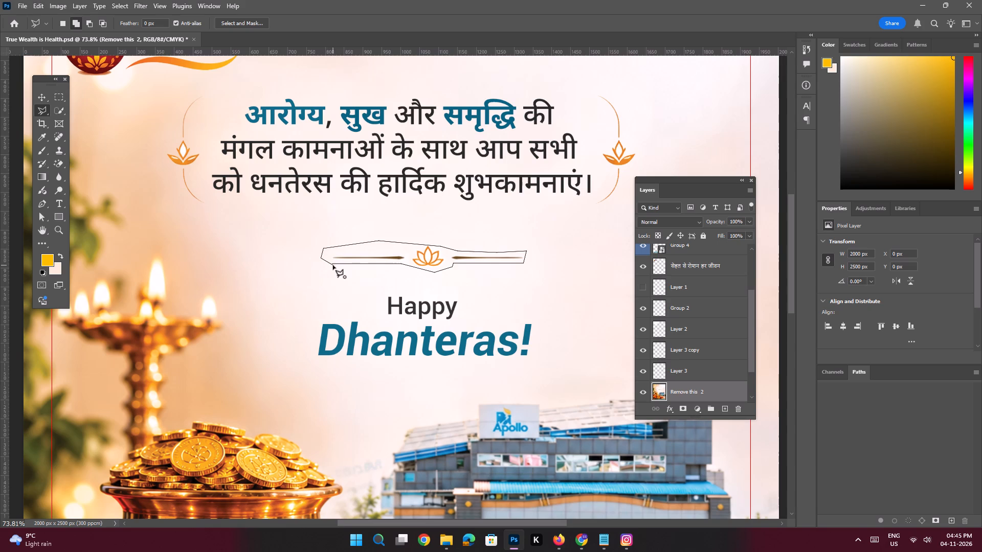
click(333, 265)
key(ctrl+x)
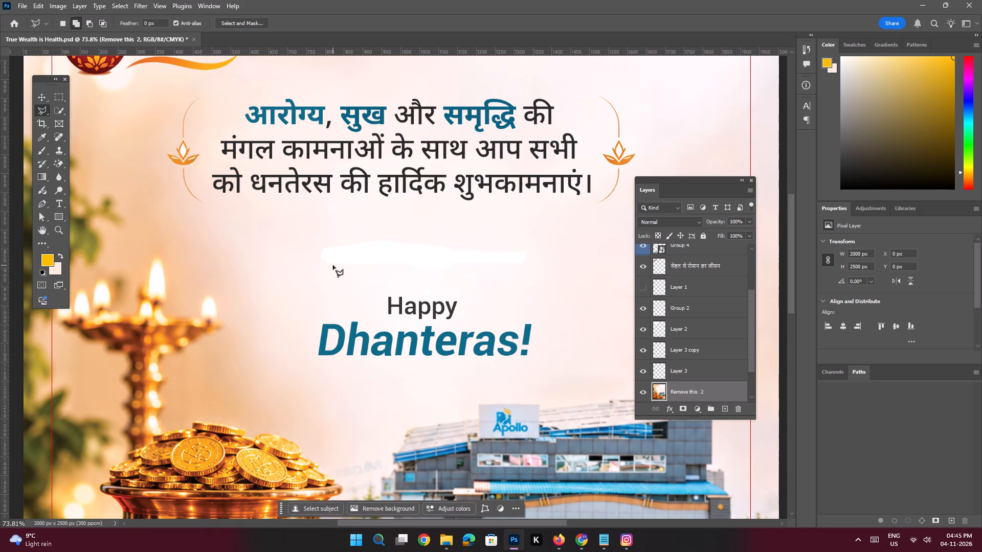
click(728, 408)
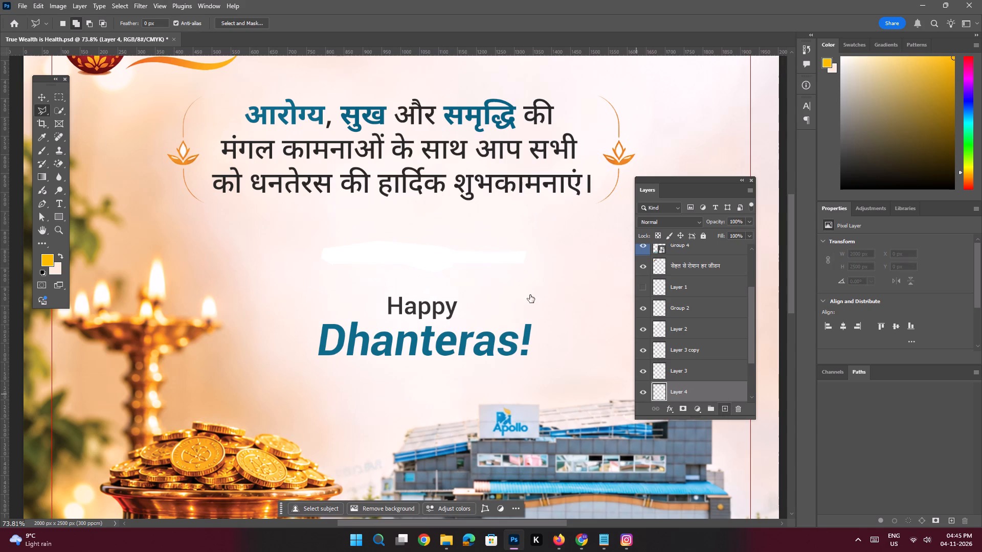
key(ctrl+shift+v)
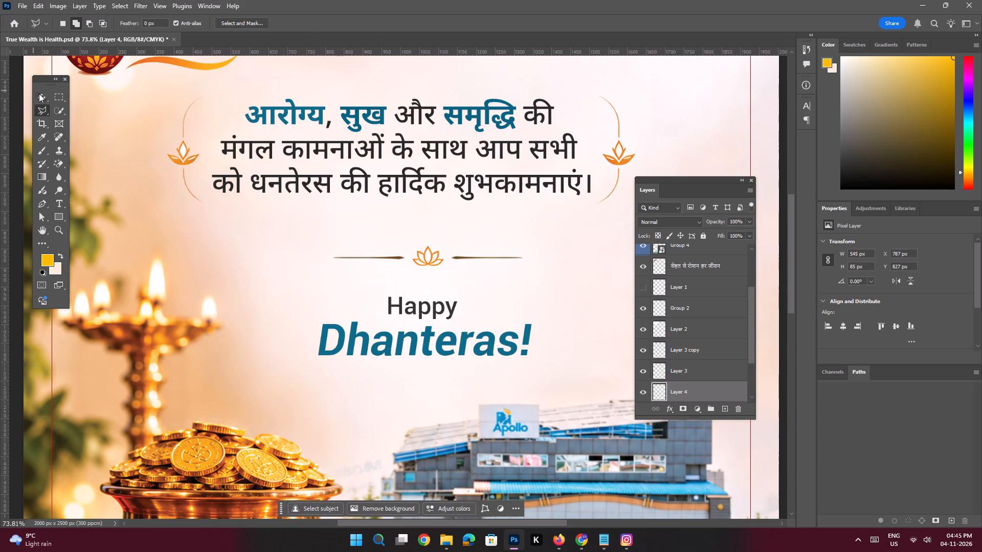
Move the lotus divider aside, down and left of the cut-out gap, to X 378 px, Y 937 px.
click(39, 94)
drag(431, 260, 367, 291)
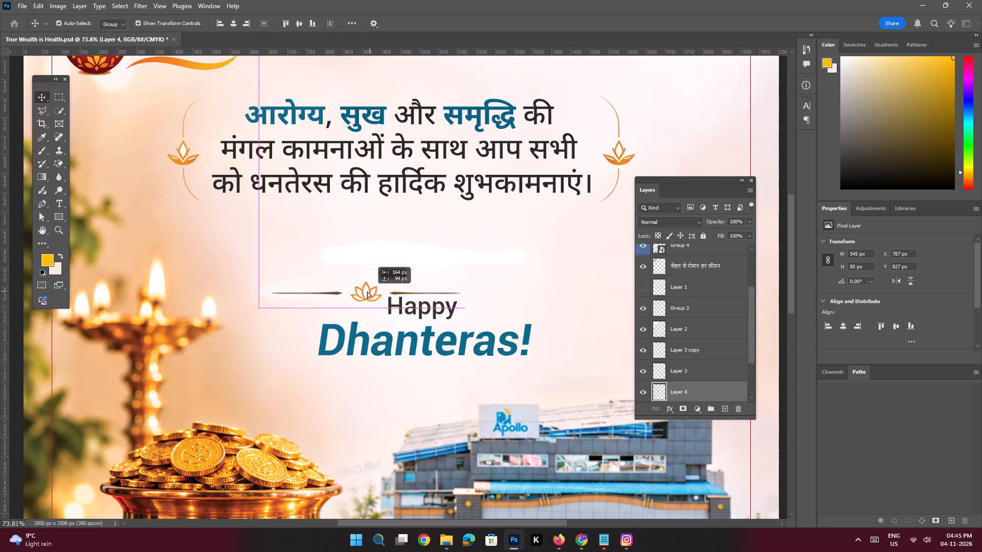
drag(367, 291, 277, 304)
Fill the gap left by the divider on the background image layer using Content-Aware Fill, and clear the selection.
click(411, 235)
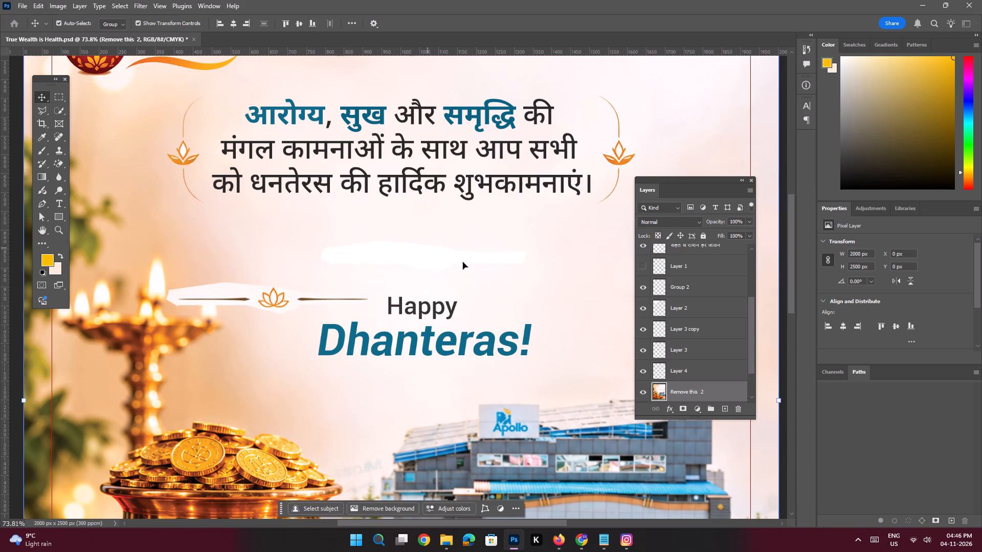
key(space)
ctrl+drag(465, 243, 487, 280)
click(38, 107)
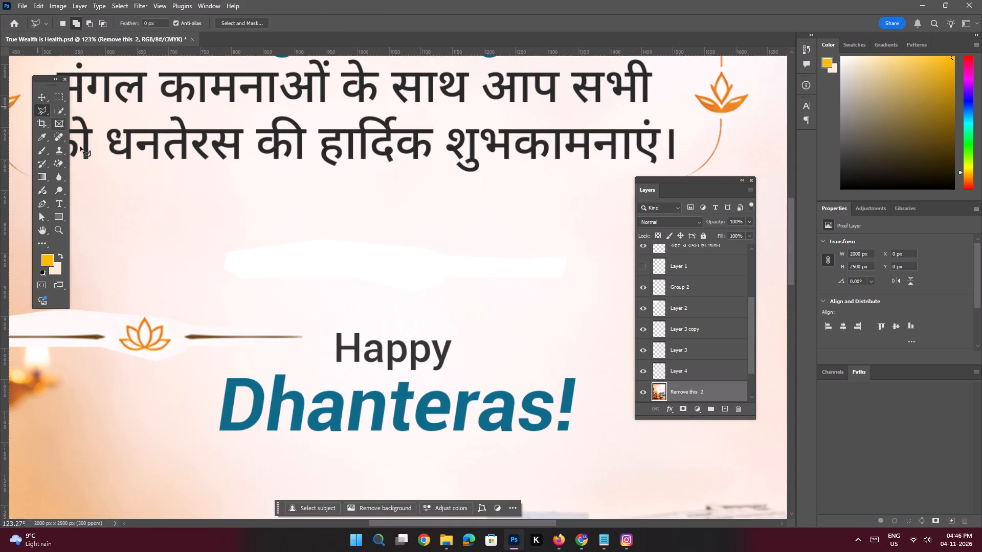
click(281, 237)
click(400, 238)
click(506, 244)
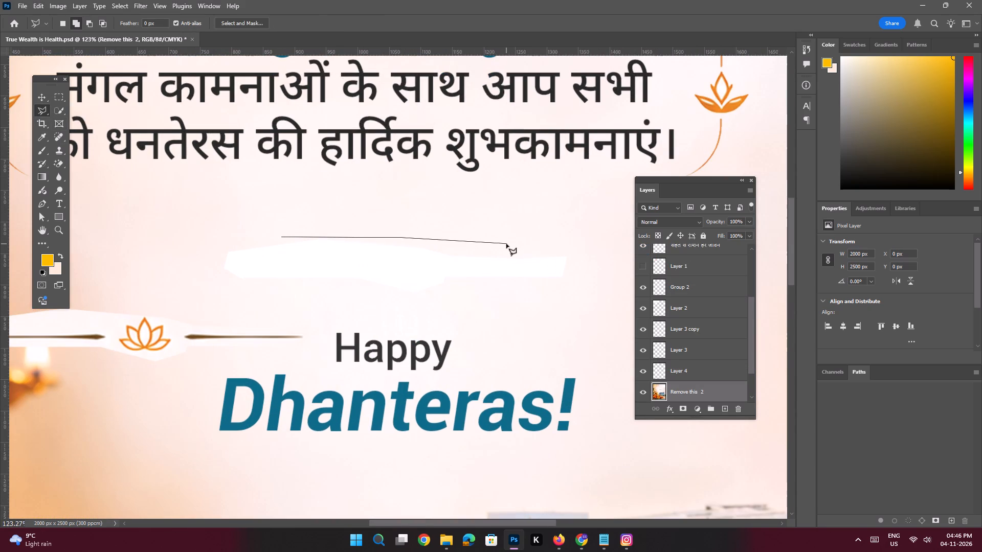
click(574, 245)
drag(579, 266, 578, 272)
click(573, 287)
drag(562, 288, 543, 286)
click(452, 282)
click(444, 292)
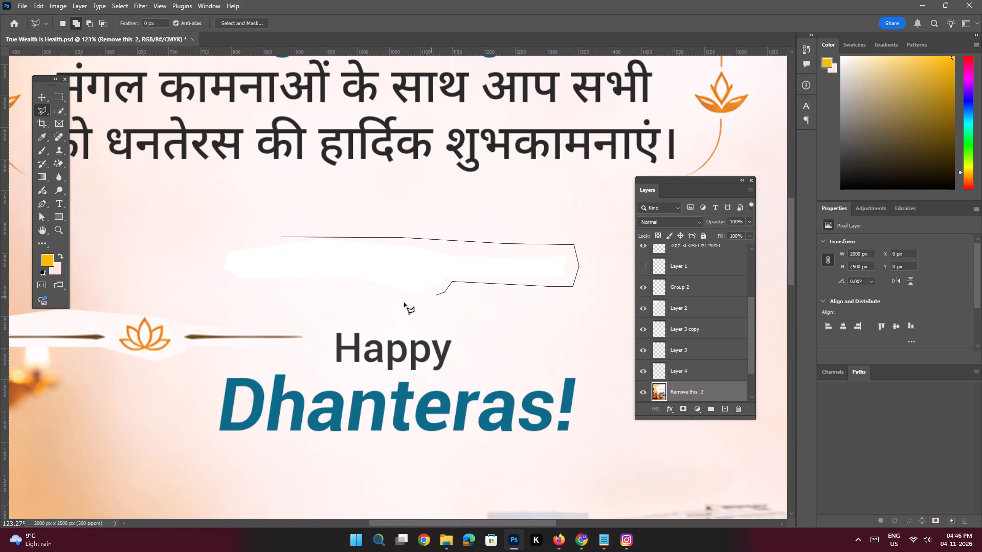
click(404, 303)
click(287, 285)
click(226, 283)
click(211, 265)
click(233, 232)
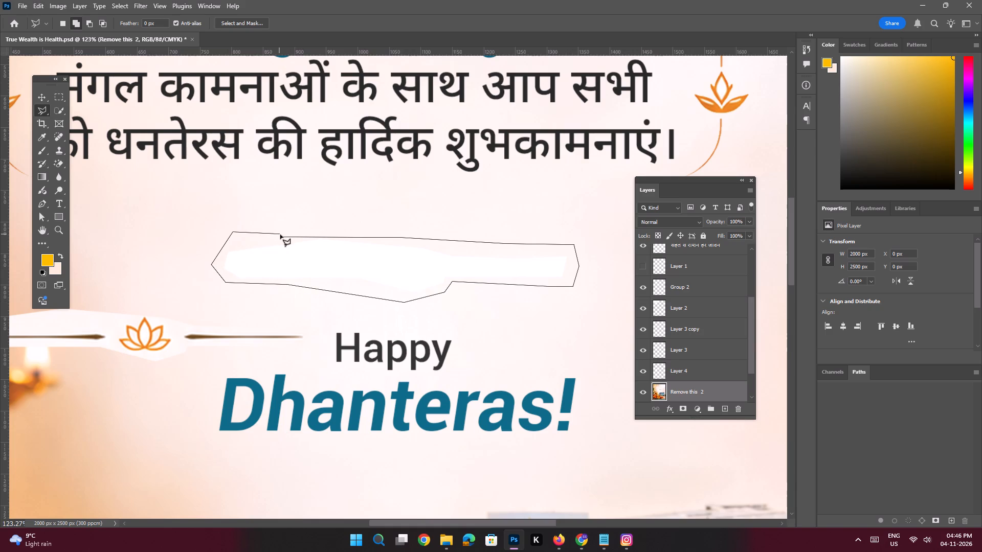
click(281, 236)
key(shift+BackSpace)
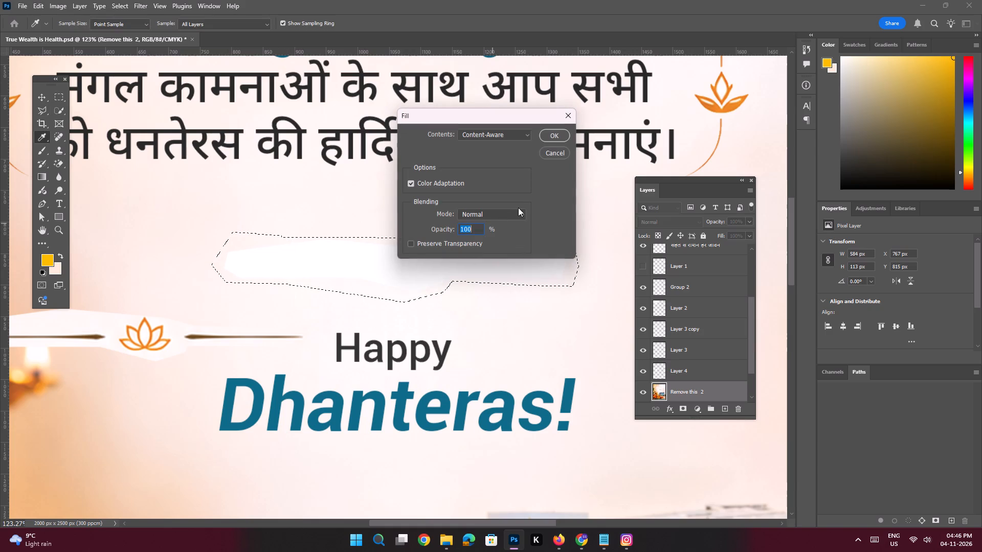
click(552, 134)
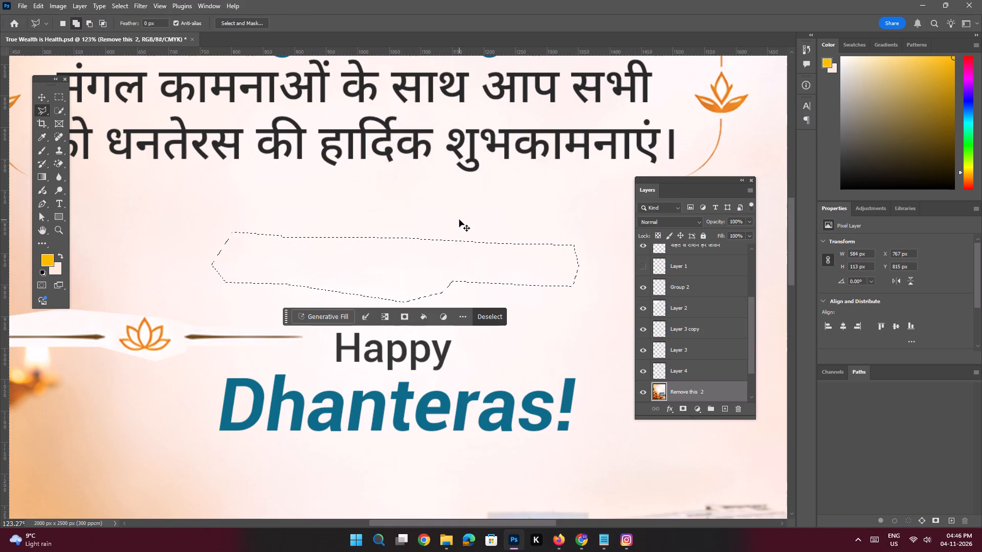
key(ctrl+d)
Centre the lotus divider horizontally on the canvas and move it straight up to just beneath the Hindi greeting.
key(ctrl+space)
key(ctrl+space)
key(ctrl+space)
key(ctrl+space)
key(ctrl+space)
key(ctrl+space)
key(ctrl+space)
key(ctrl+space)
key(ctrl+space)
key(ctrl+space)
ctrl+drag(456, 232, 413, 225)
drag(417, 236, 426, 237)
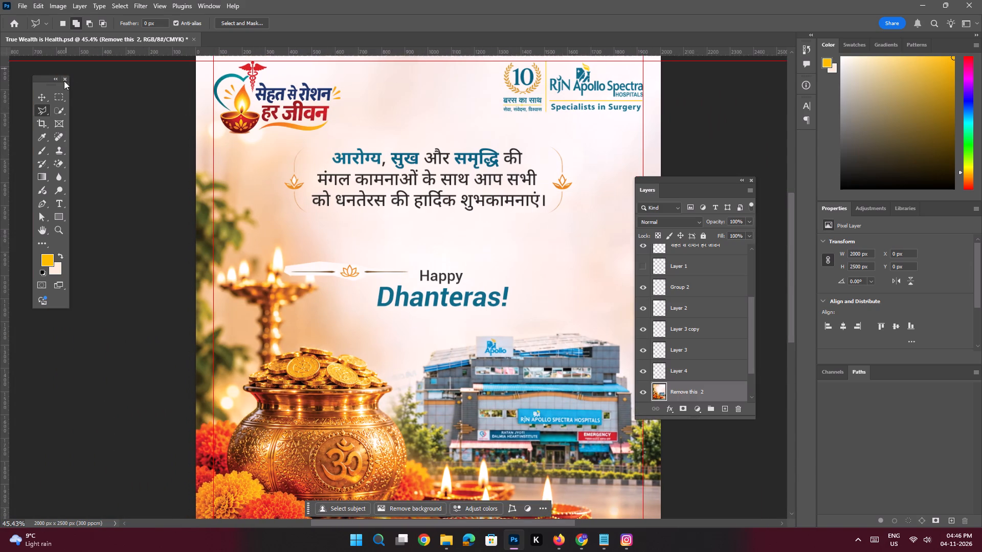
click(43, 94)
click(350, 272)
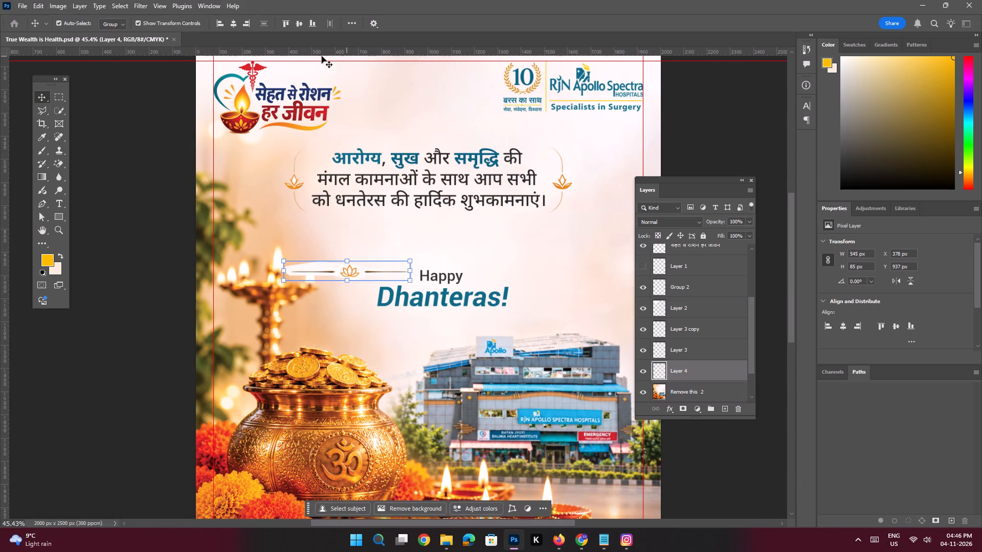
click(236, 23)
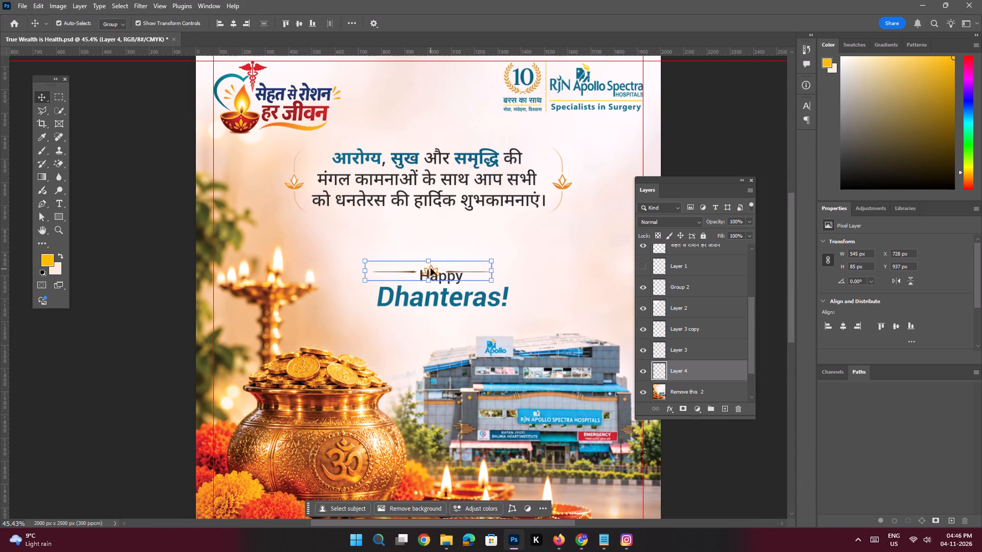
shift+drag(431, 267, 432, 223)
Centre the "Happy" and "Dhanteras!" text layers together horizontally on the canvas and move them up beneath the lotus divider.
click(435, 303)
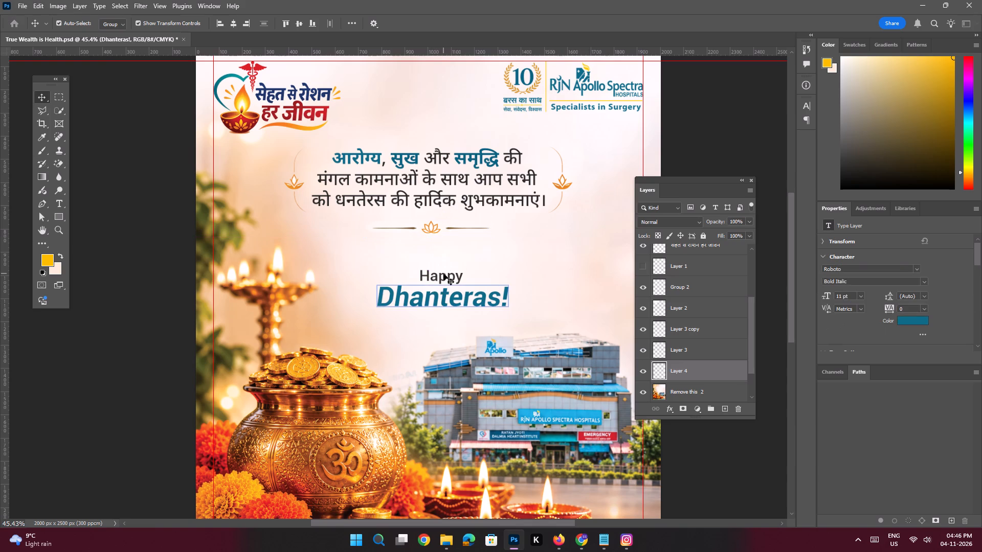
key(space)
ctrl+drag(444, 270, 488, 318)
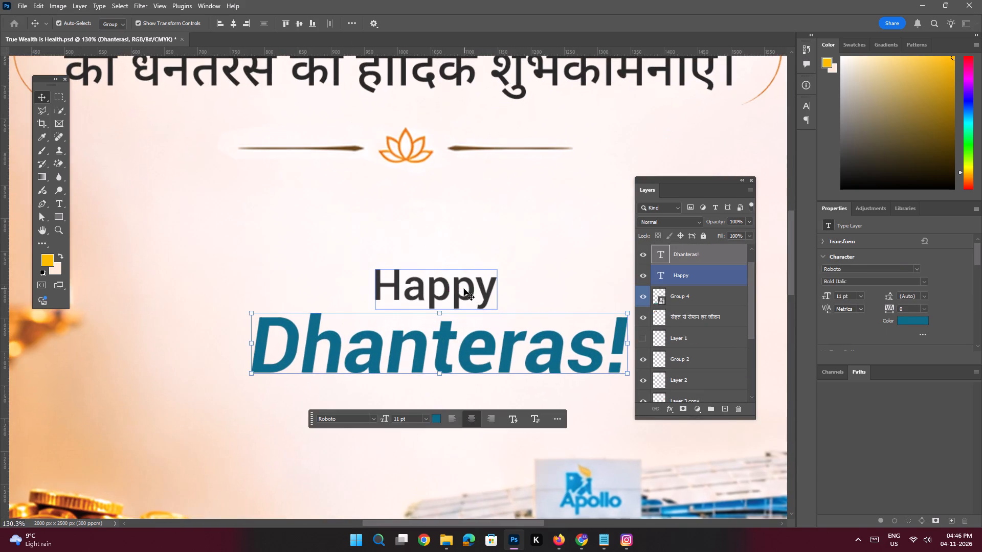
shift+click(464, 289)
click(236, 27)
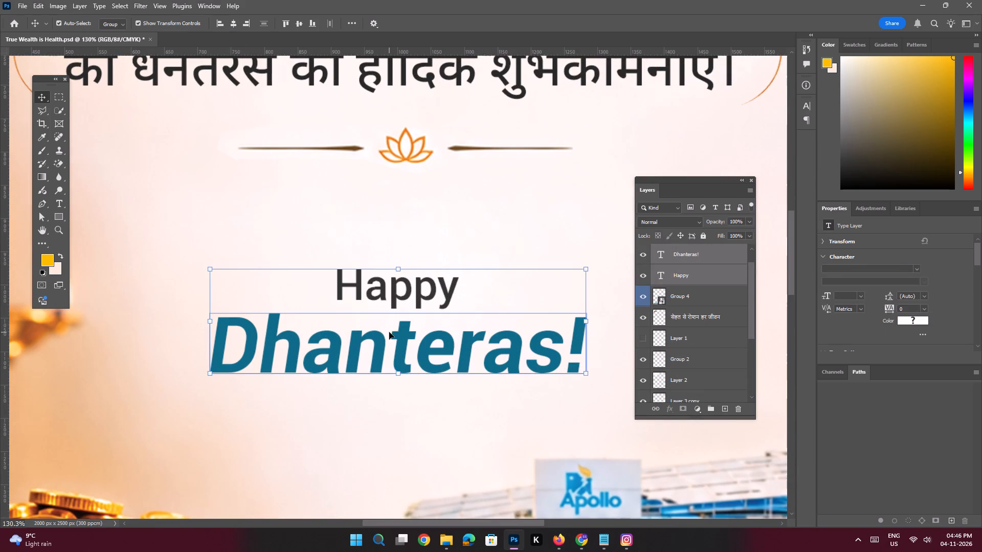
drag(403, 336, 404, 280)
Deselect the text and review the poster's overall layout and the spacing of the greeting, divider and "Happy Dhanteras!" text.
key(space)
ctrl+drag(431, 247, 351, 229)
click(237, 258)
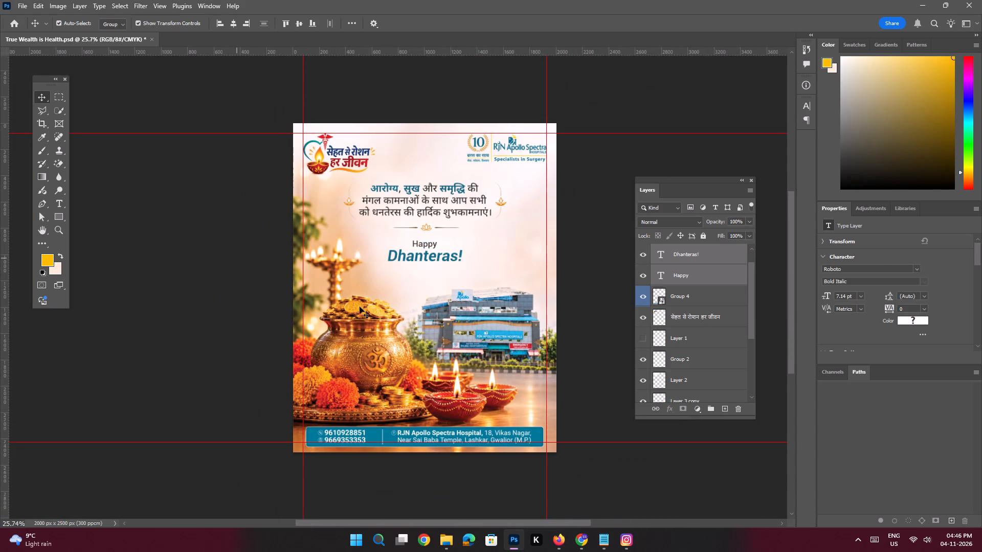
key(ctrl+space)
key(ctrl+space)
key(ctrl+space)
key(ctrl+space)
key(ctrl+space)
key(ctrl+space)
key(ctrl+space)
key(ctrl+space)
key(ctrl+space)
key(ctrl+space)
key(ctrl+space)
key(ctrl+space)
key(ctrl+space)
key(ctrl+space)
key(ctrl+space)
key(ctrl+space)
ctrl+drag(406, 240, 436, 313)
drag(482, 267, 468, 281)
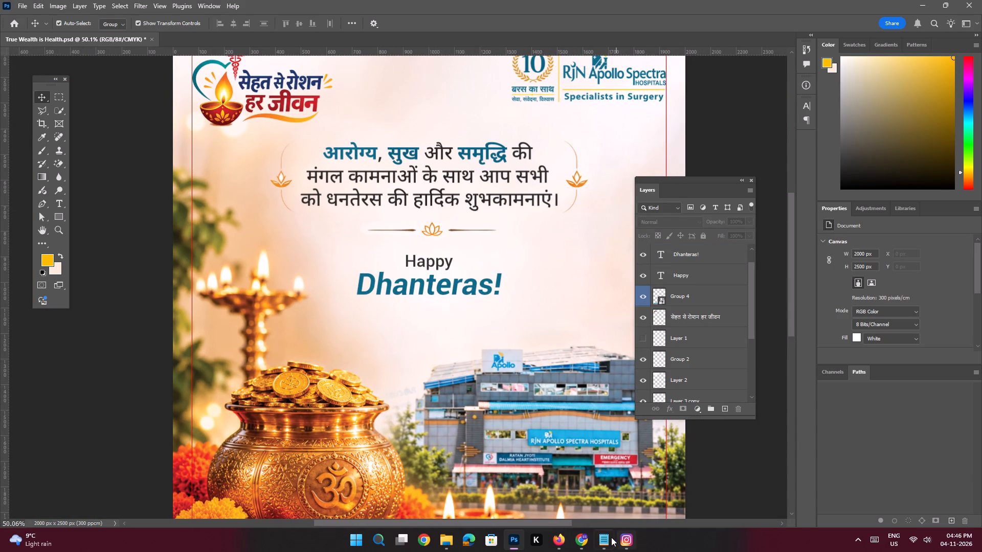
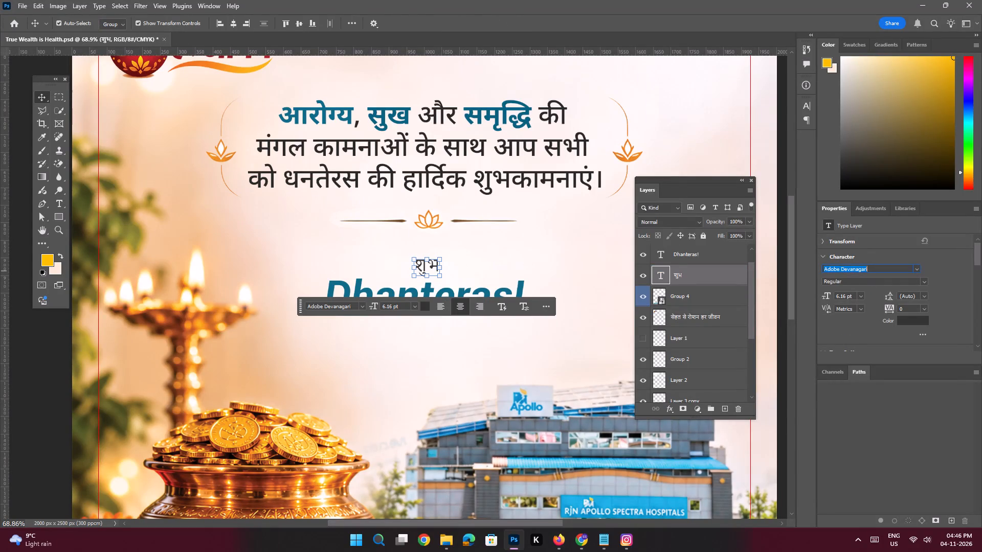
Search the available fonts for "Noto" to restyle the "शुभ" text above "Dhanteras!".
key(shift+n)
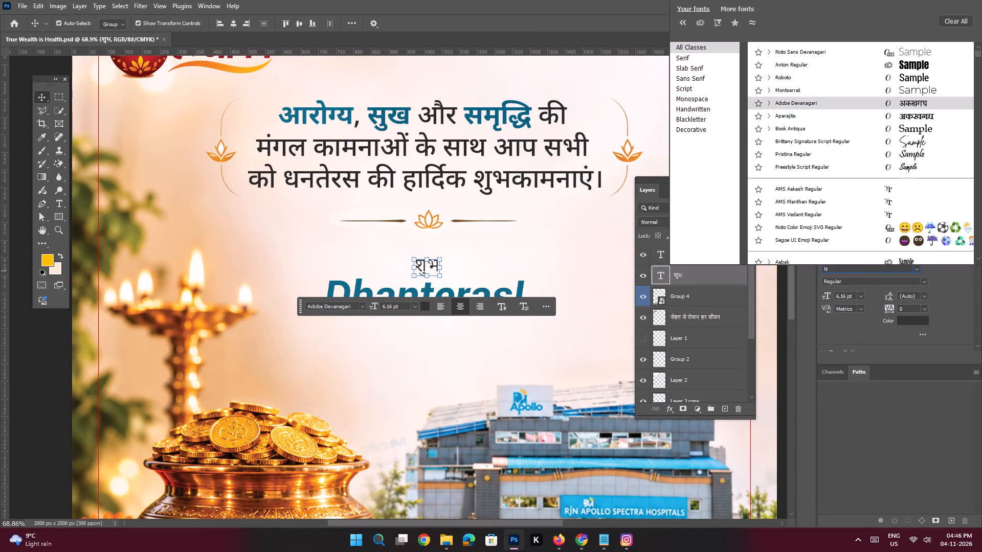
text(noto)
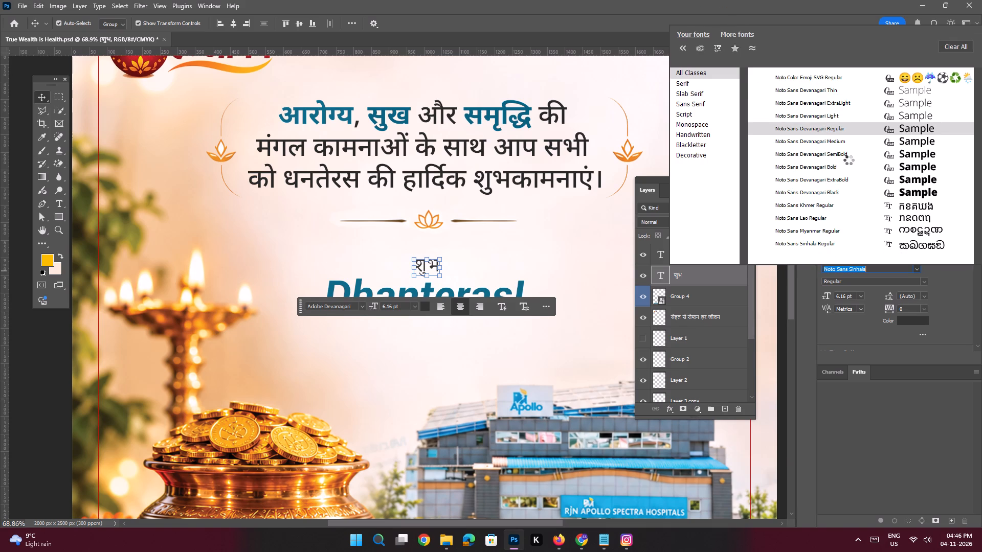
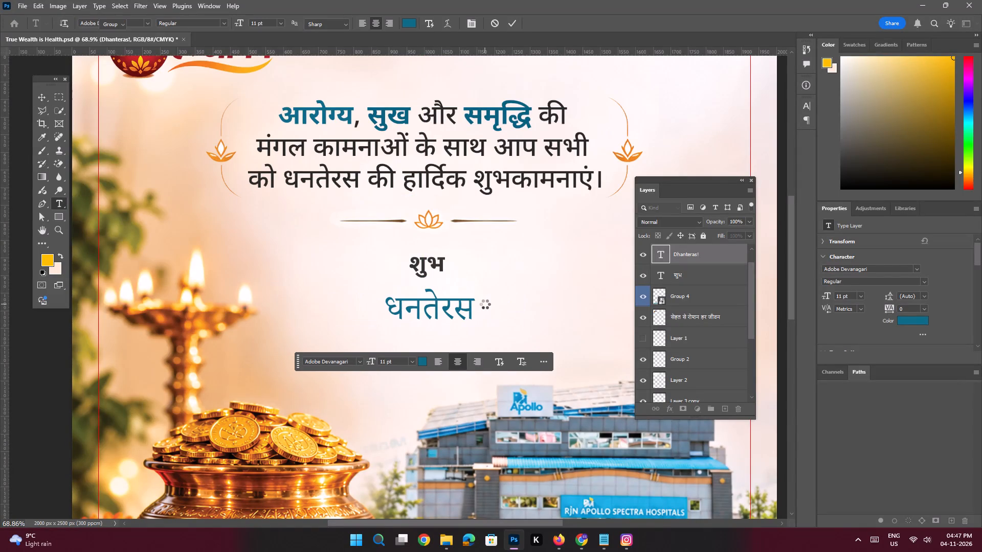
Set the "धनतेरस" heading's font to Noto Sans Devanagari SemiBold.
click(878, 270)
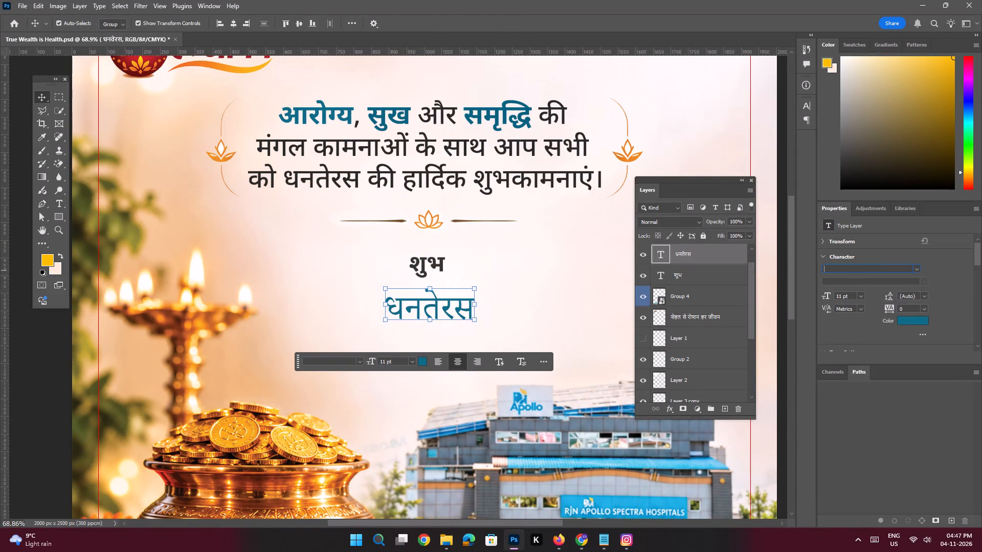
key(shift+n)
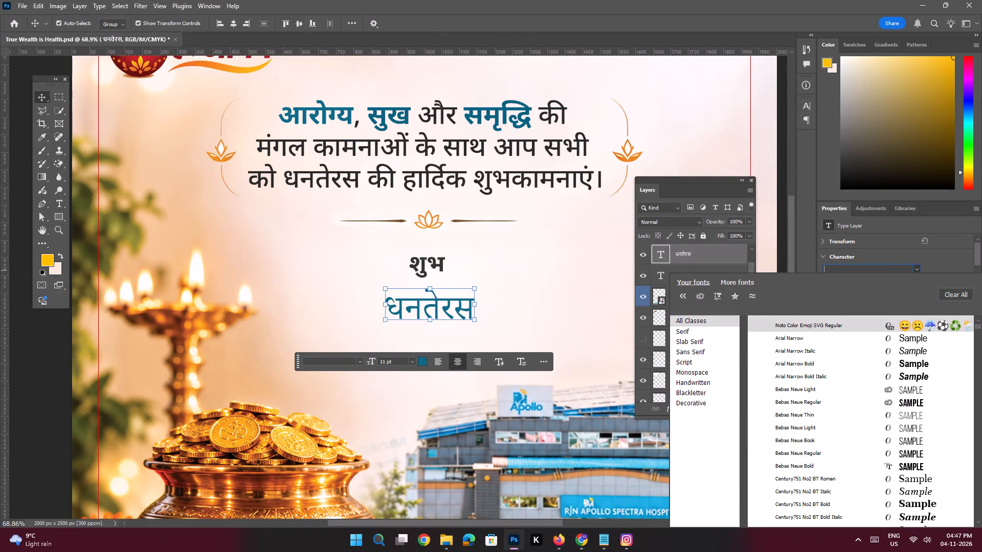
key(shift+n)
text(OTO)
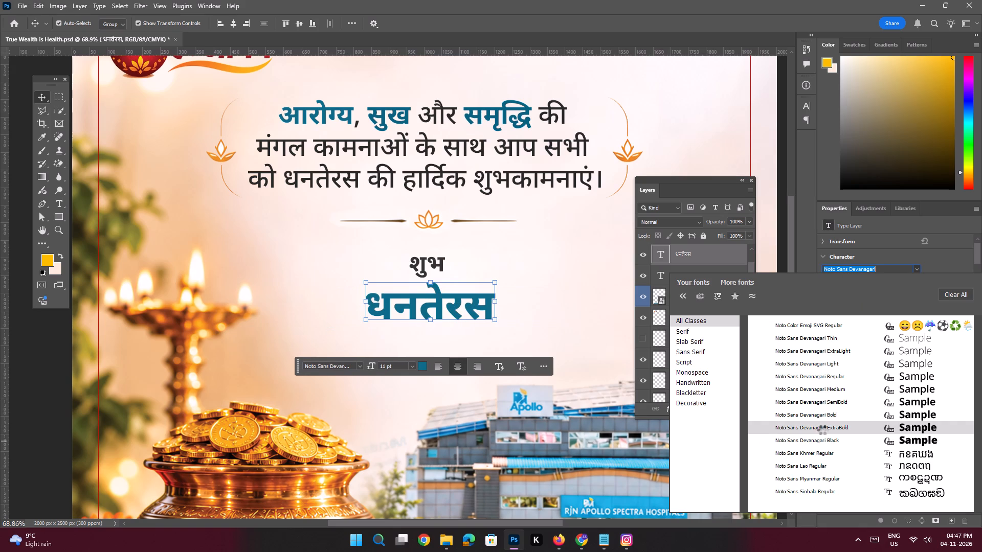
click(823, 403)
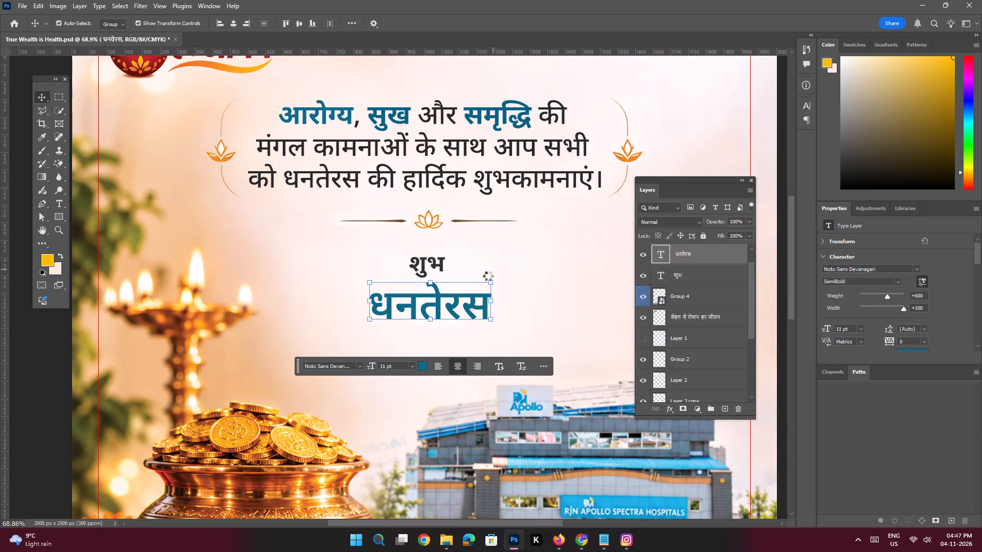
Place "शुभ" directly above the start of "धनतेरस" and move both words up closer to the lotus divider.
shift+drag(441, 304, 433, 304)
click(429, 261)
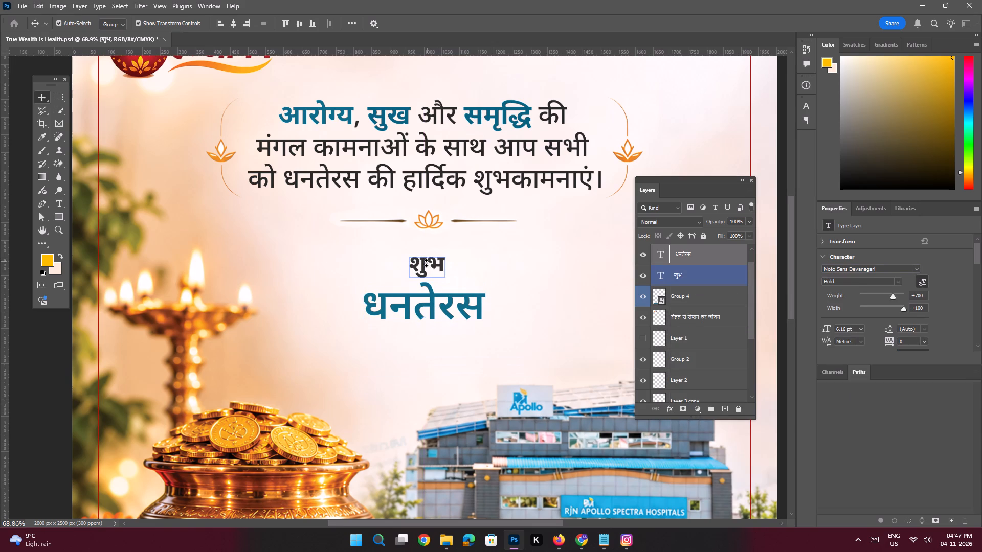
drag(423, 263, 386, 271)
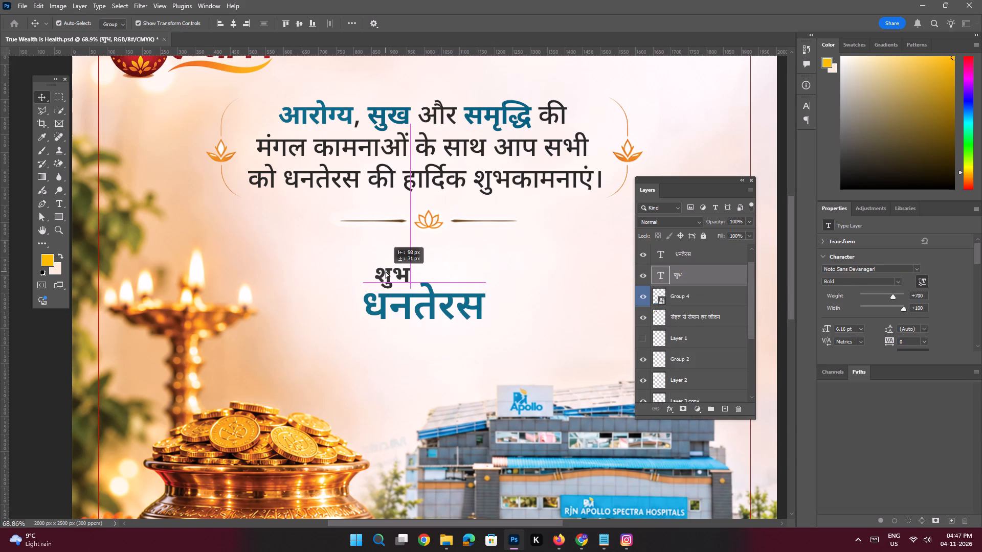
drag(386, 271, 386, 271)
shift+click(434, 294)
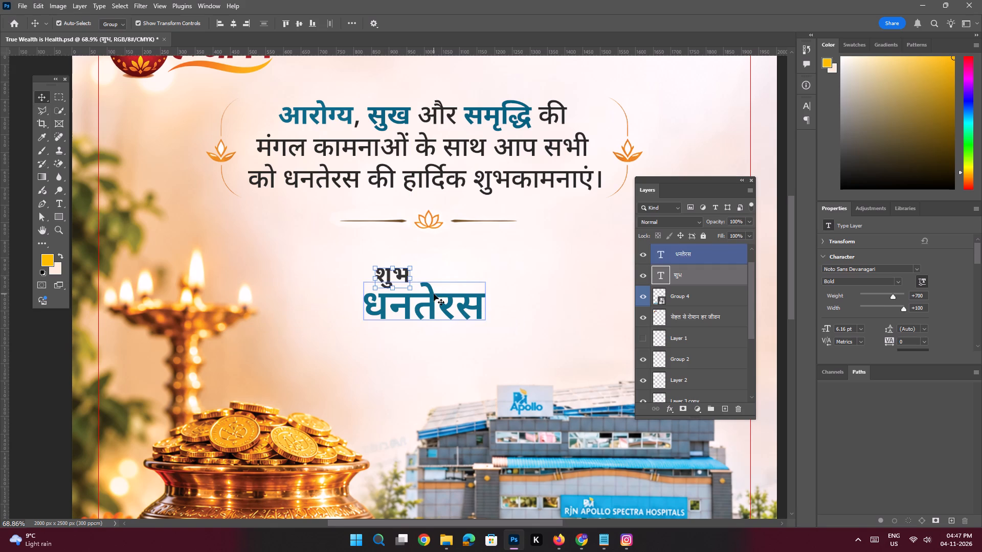
drag(430, 297, 430, 281)
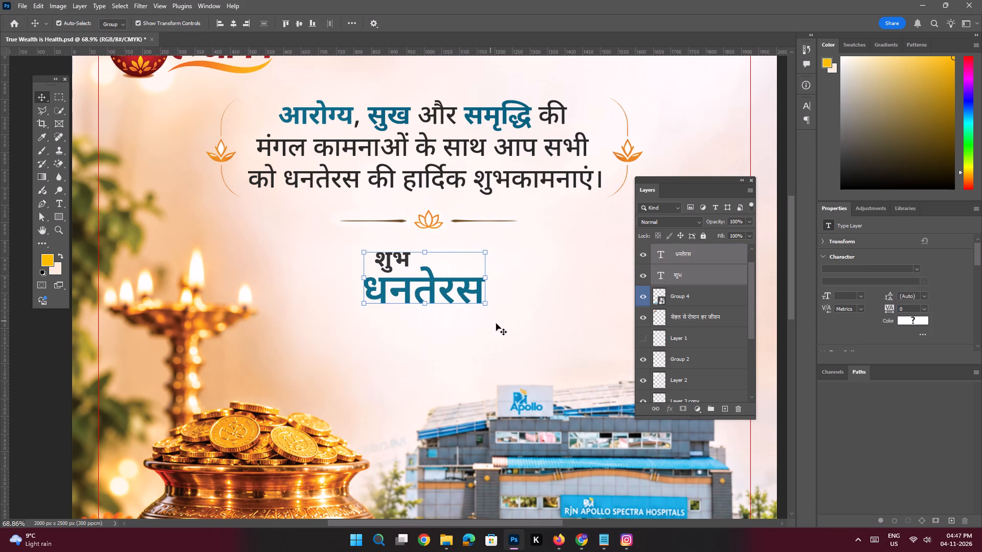
Scale "शुभ" and "धनतेरस" together to about 124%, keeping them centred in place.
alt+drag(488, 306, 503, 324)
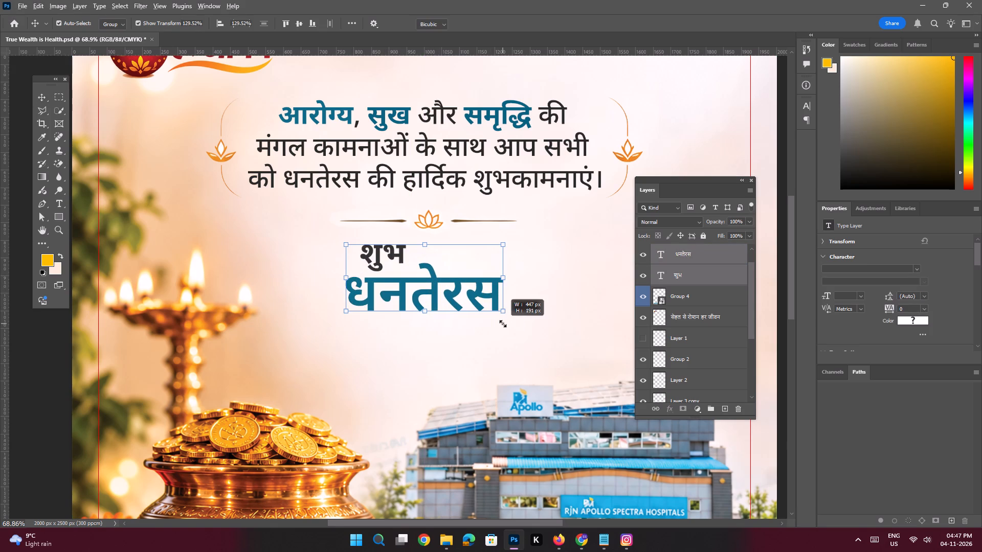
alt+drag(503, 324, 499, 322)
key(Return)
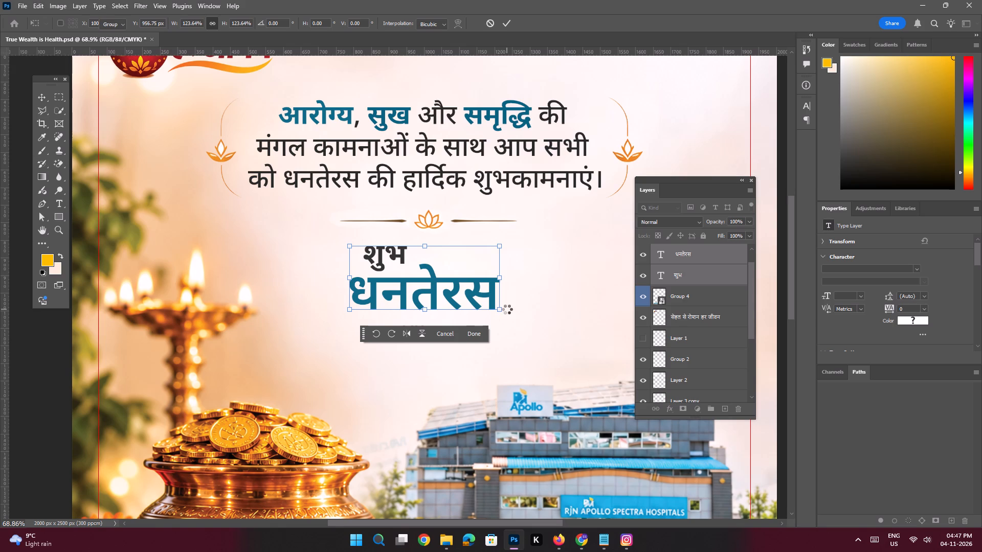
Nudge "शुभ" alone slightly down and to the right so it sits closer to "धनतेरस".
click(388, 253)
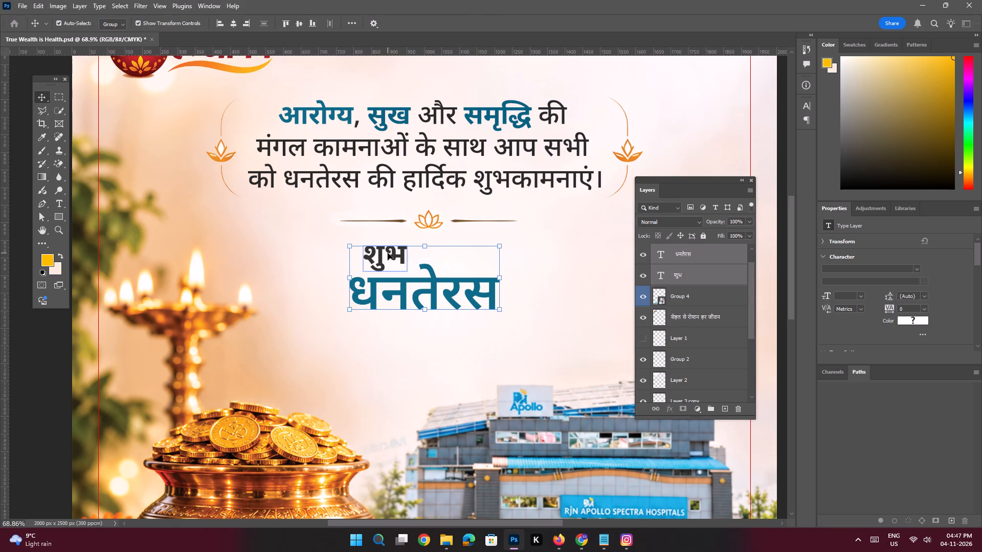
click(388, 253)
click(341, 337)
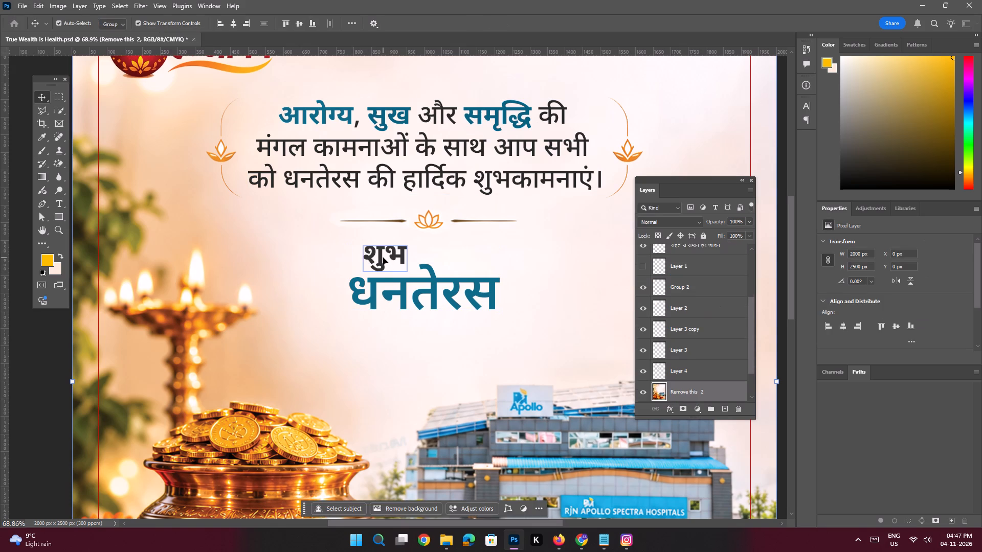
click(383, 257)
key(Down)
key(Down)
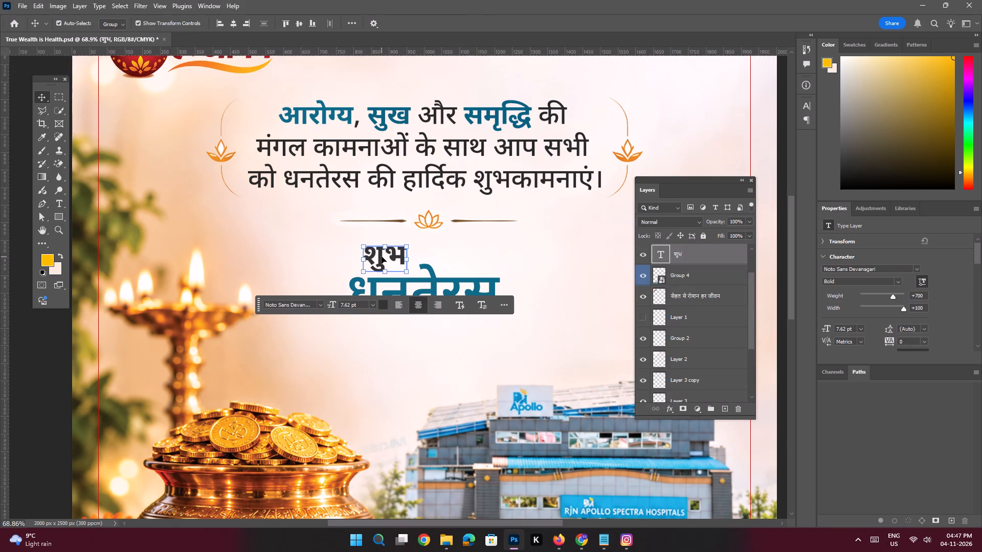
key(Right)
key(Right)
key(Right)
key(Right)
key(Right)
key(shift+Down)
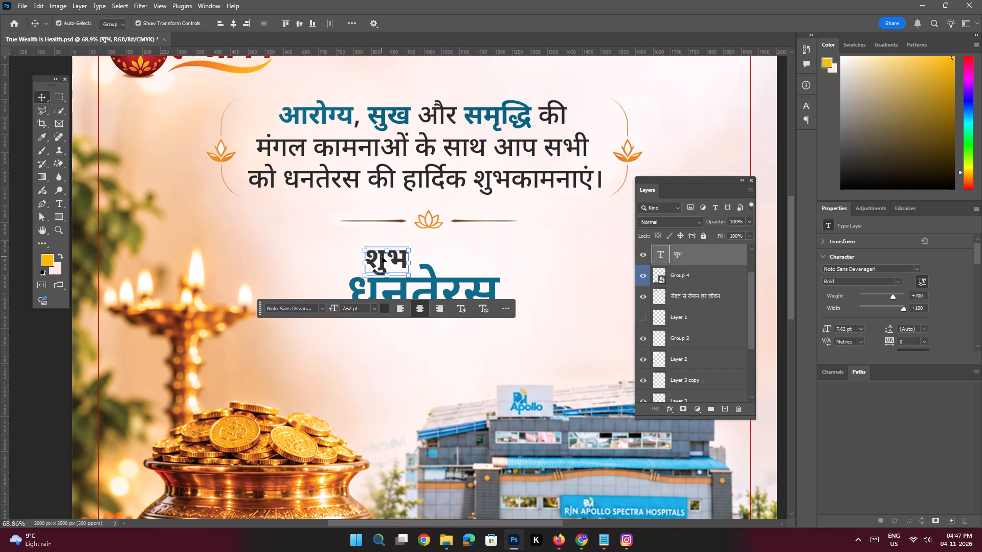
key(Up)
key(Up)
Deselect the text layers and save the poster document.
key(ctrl+0)
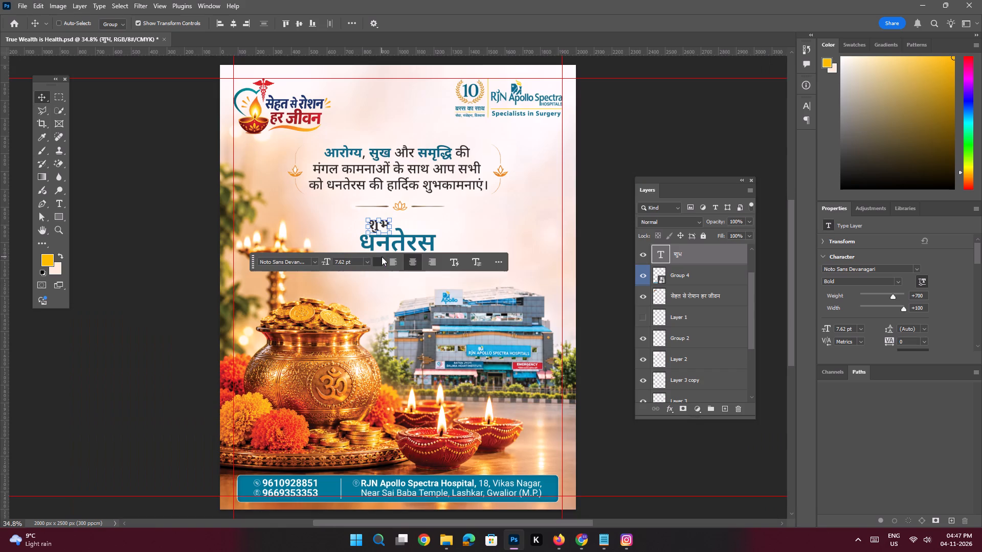
click(176, 215)
key(space)
key(space)
key(space)
key(space)
key(space)
key(space)
key(space)
key(space)
key(space)
key(space)
key(space)
key(space)
key(space)
key(space)
key(space)
key(space)
key(space)
key(space)
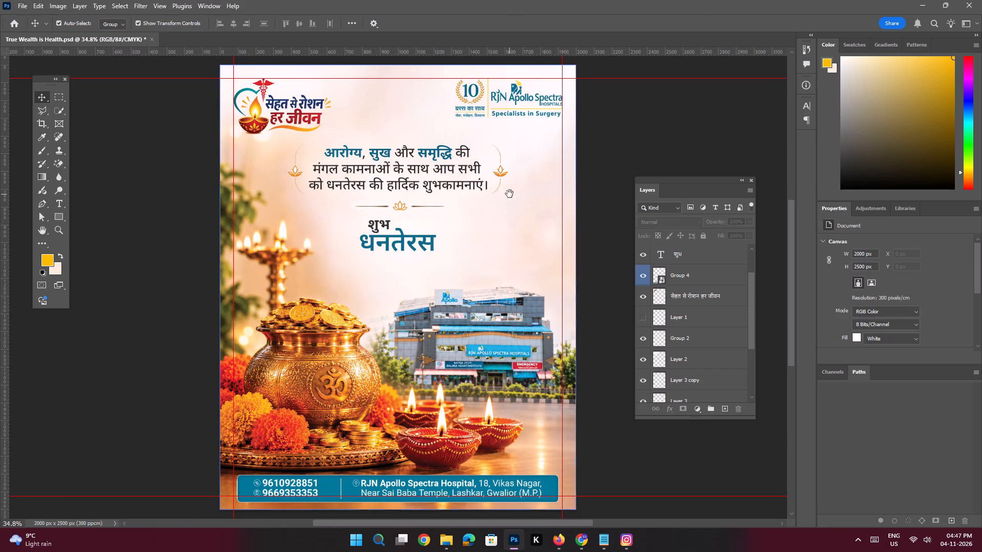
drag(509, 194, 509, 206)
key(ctrl+s)
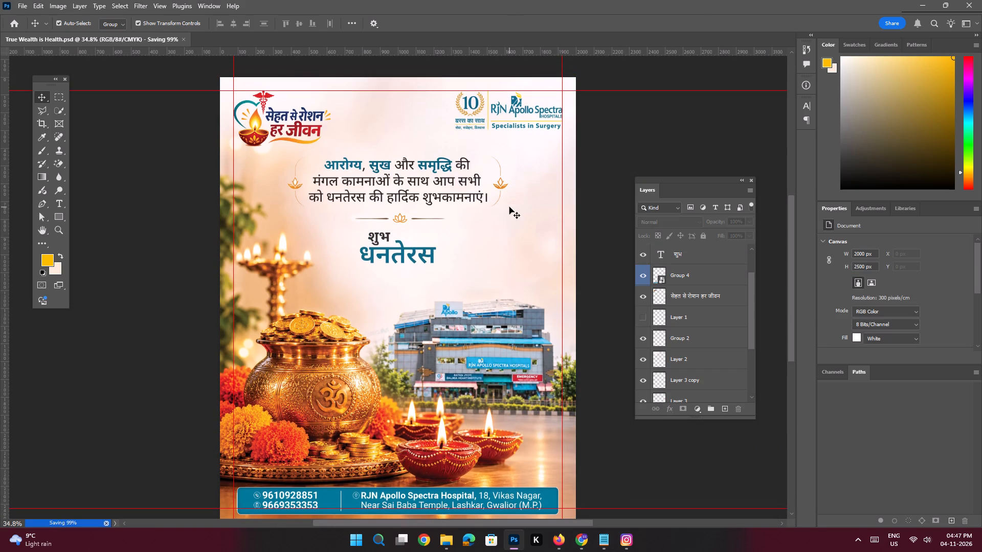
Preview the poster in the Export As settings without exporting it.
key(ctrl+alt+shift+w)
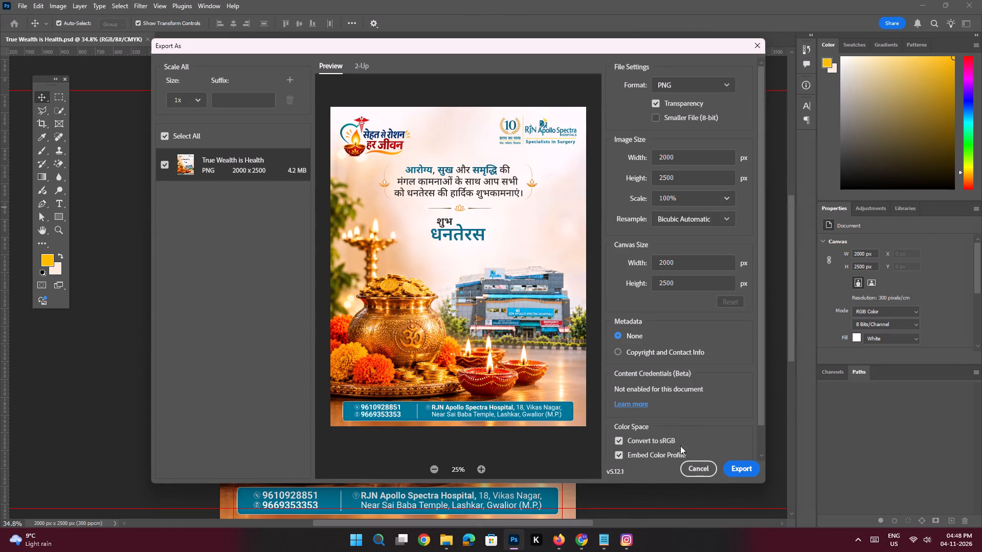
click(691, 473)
Make the word "धनतेरस" in the greeting's third line Bold and colour it teal #0c6b87, sampled from the large heading.
key(space)
ctrl+drag(385, 190, 389, 202)
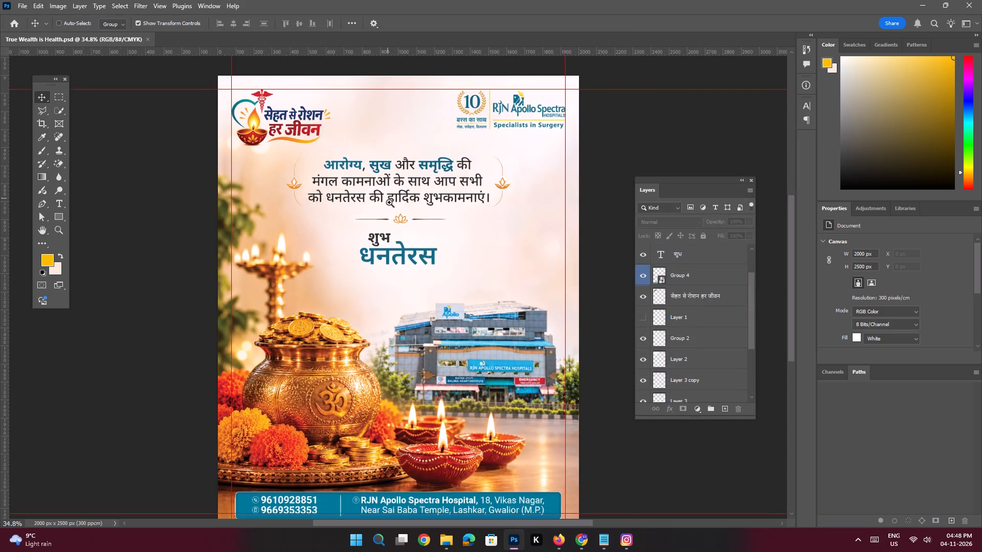
ctrl+drag(389, 202, 405, 257)
drag(458, 202, 440, 265)
ctrl+drag(435, 233, 438, 246)
double_click(365, 262)
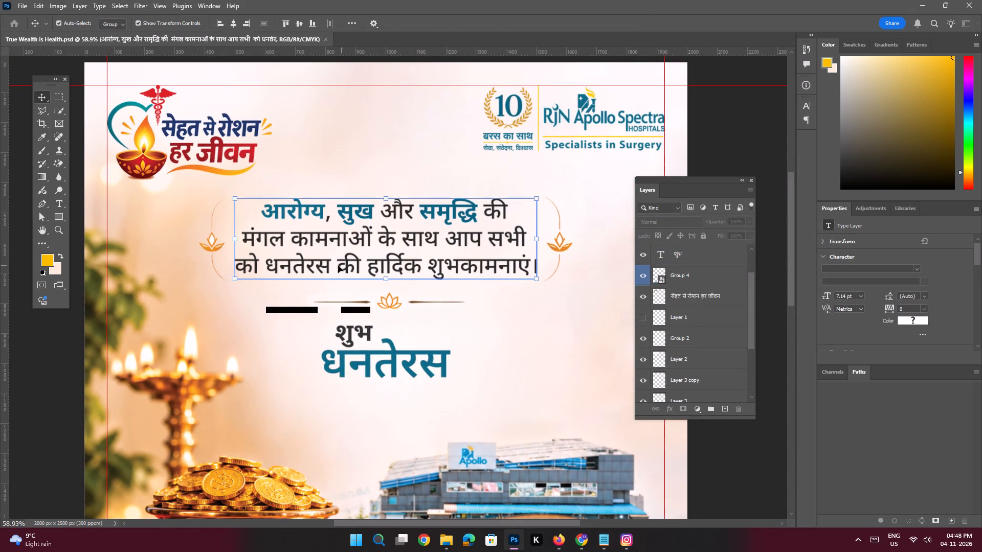
click(326, 261)
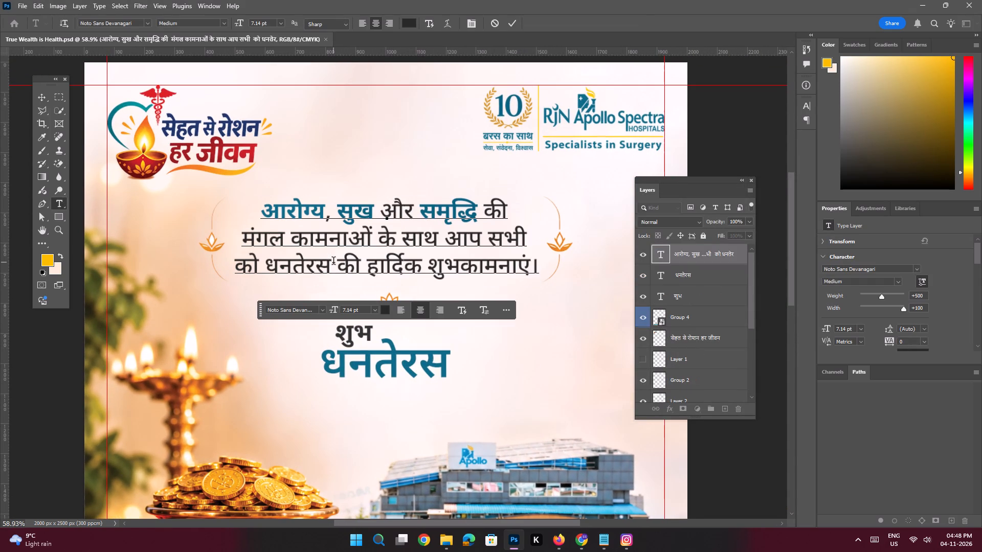
drag(333, 262, 270, 265)
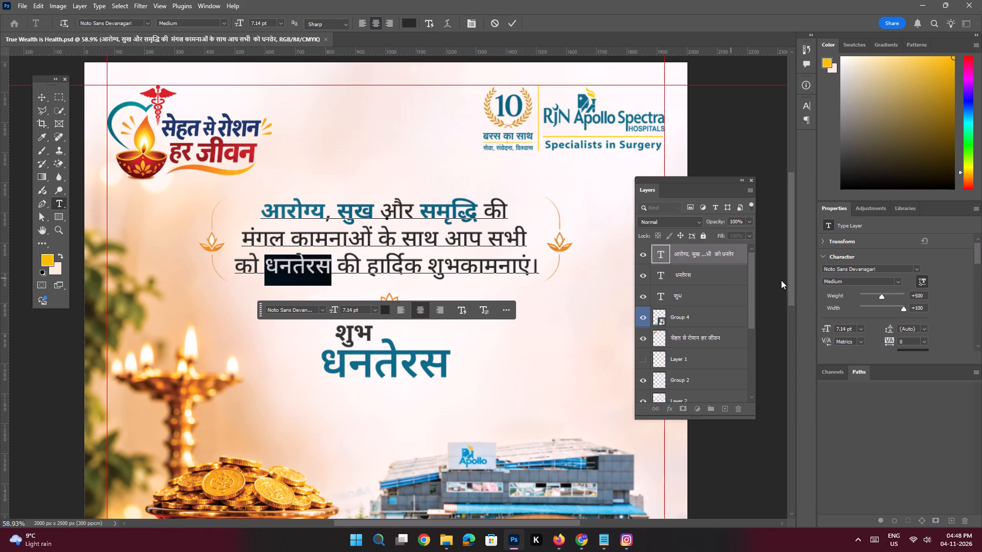
click(898, 284)
click(848, 374)
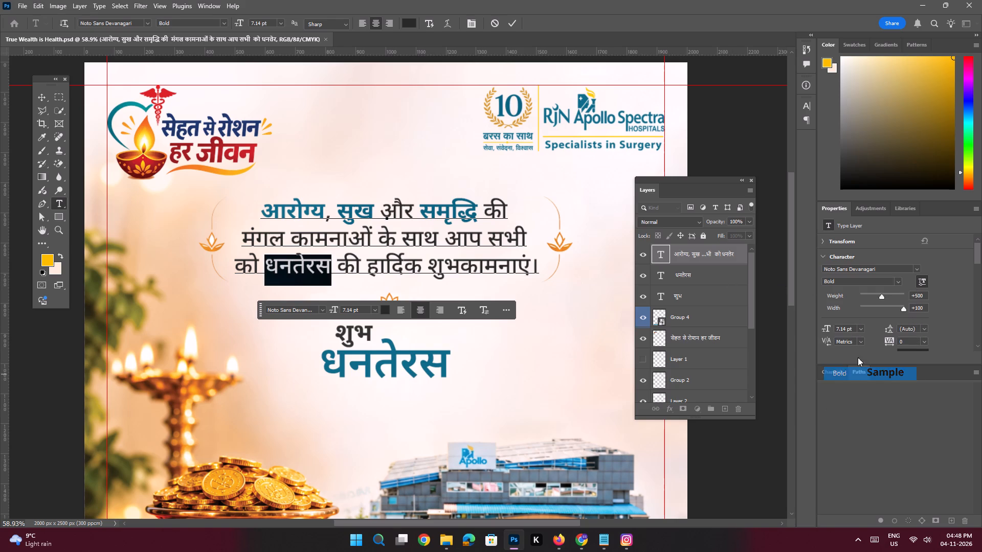
click(387, 311)
click(444, 356)
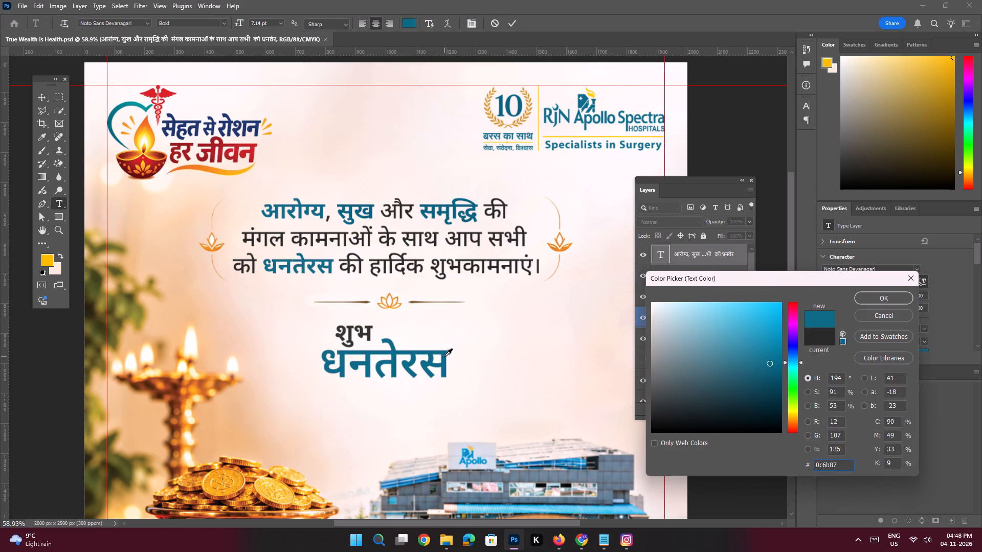
key(Return)
key(Return)
Make "हार्दिक शुभकामनाएं।" at the end of the greeting Bold and colour it the same teal as the "धनतेरस" heading.
double_click(446, 269)
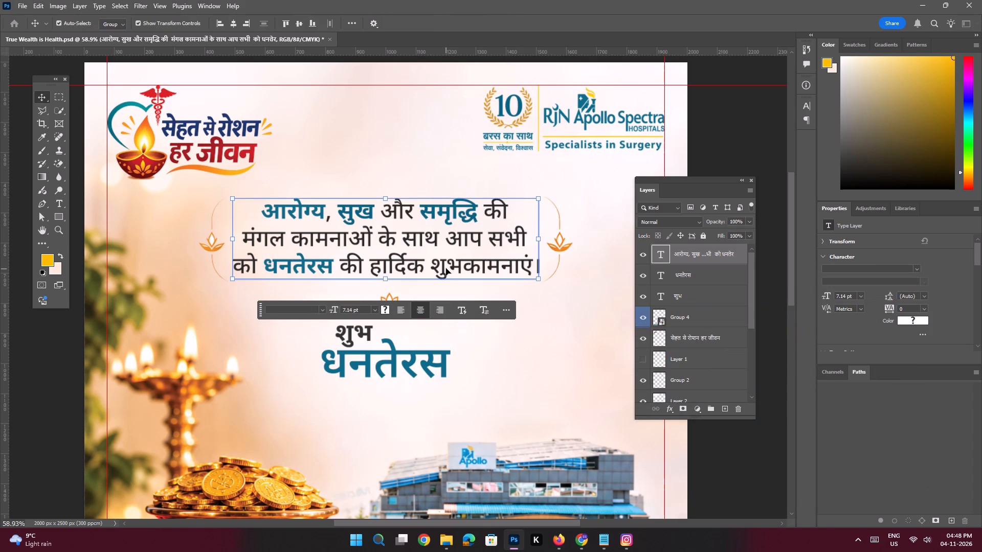
click(525, 260)
drag(543, 263, 380, 269)
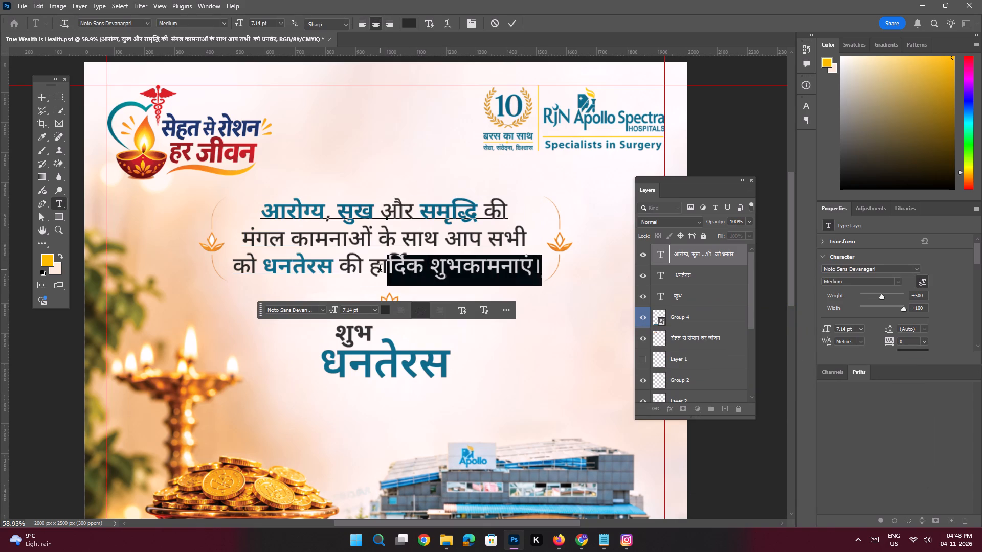
drag(380, 269, 371, 270)
click(899, 282)
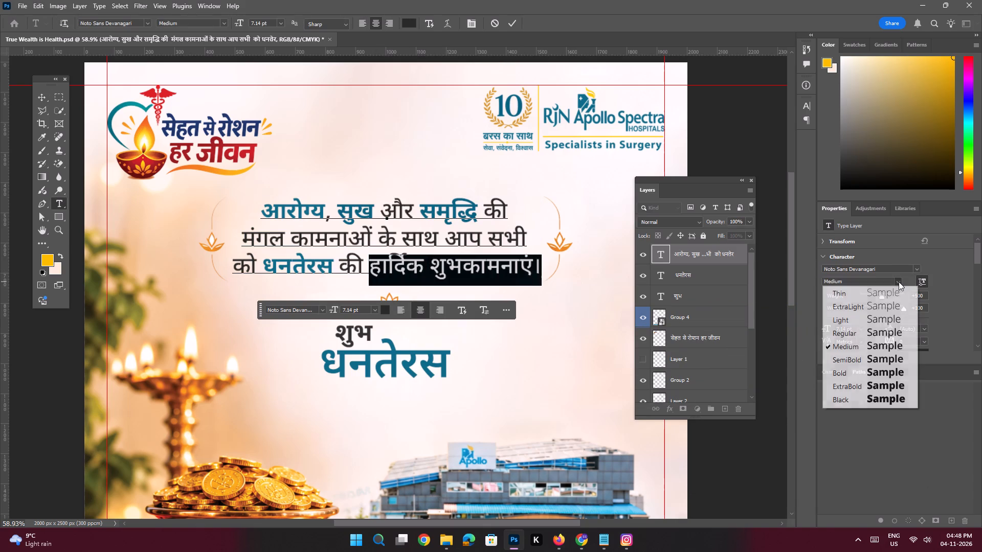
click(852, 369)
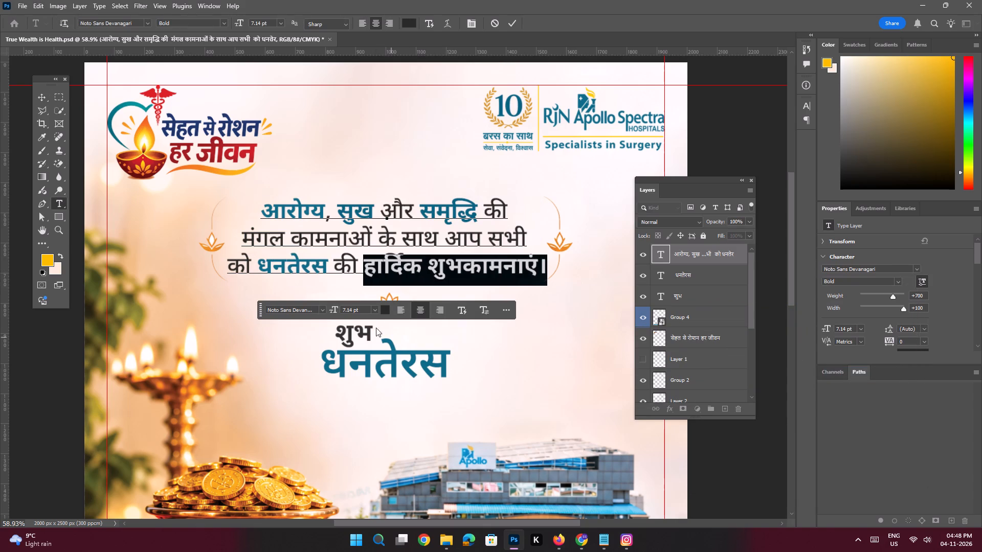
click(383, 309)
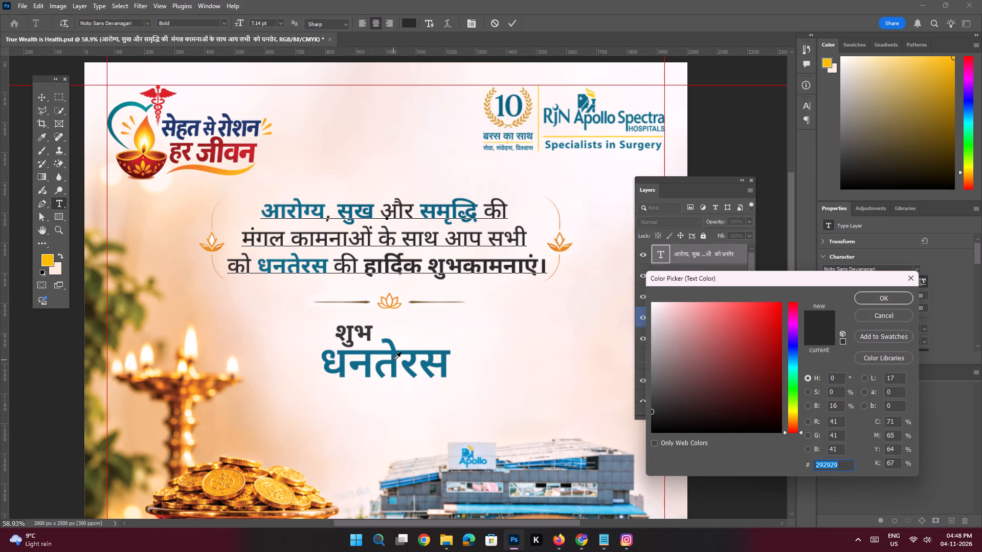
click(393, 360)
key(Return)
key(Return)
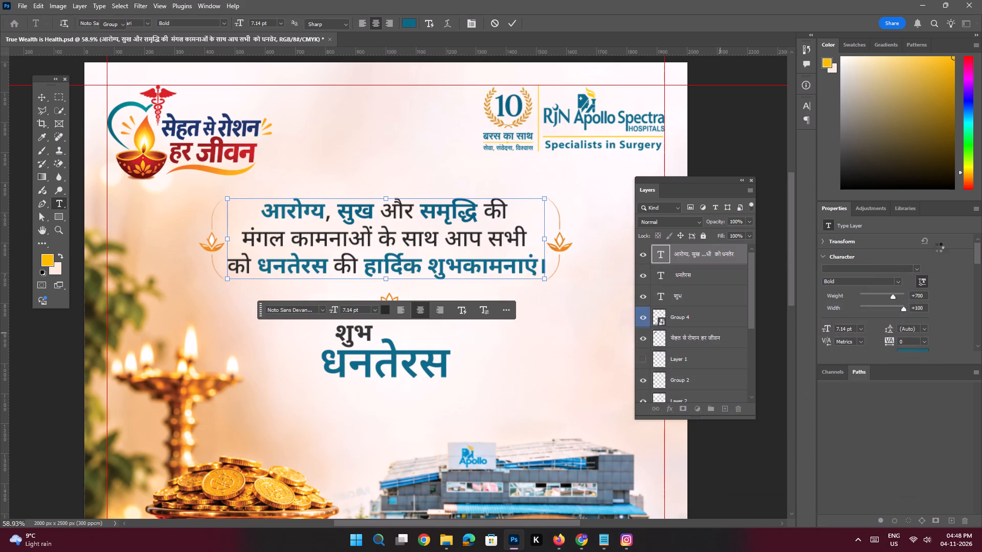
Spread the lotus brackets away from the greeting, moving the left one outward to X 370 px and the right one to X 1536 px.
click(213, 249)
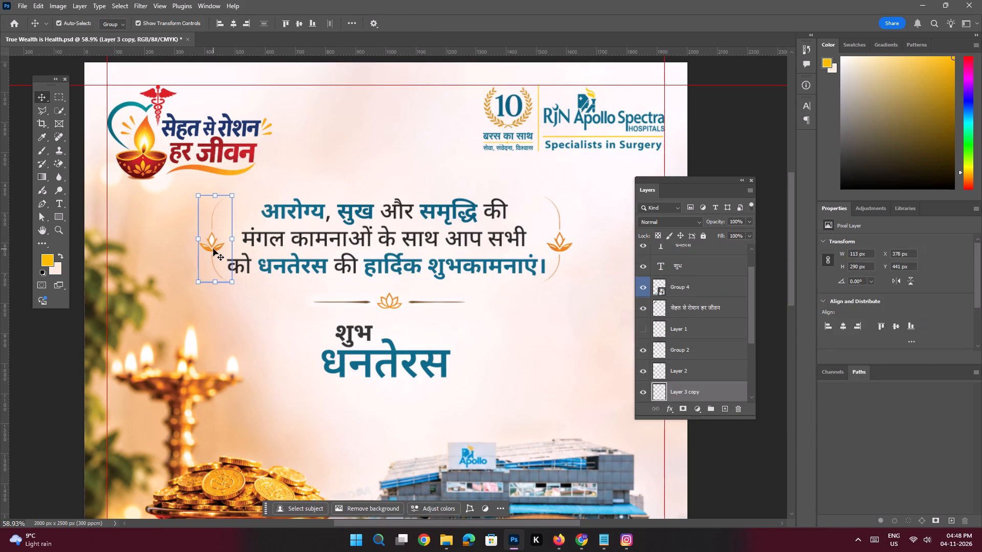
key(Left)
key(Left)
key(Left)
key(Left)
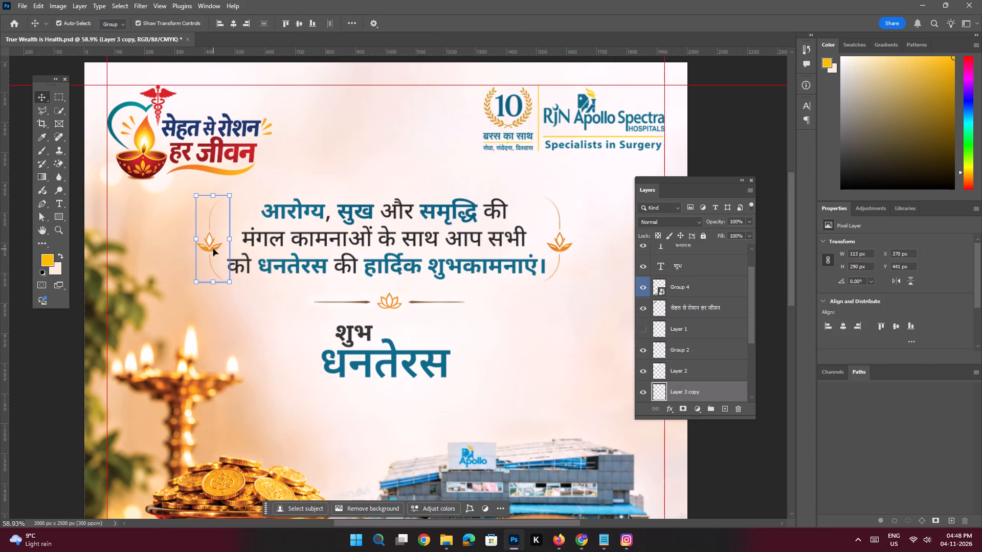
click(562, 242)
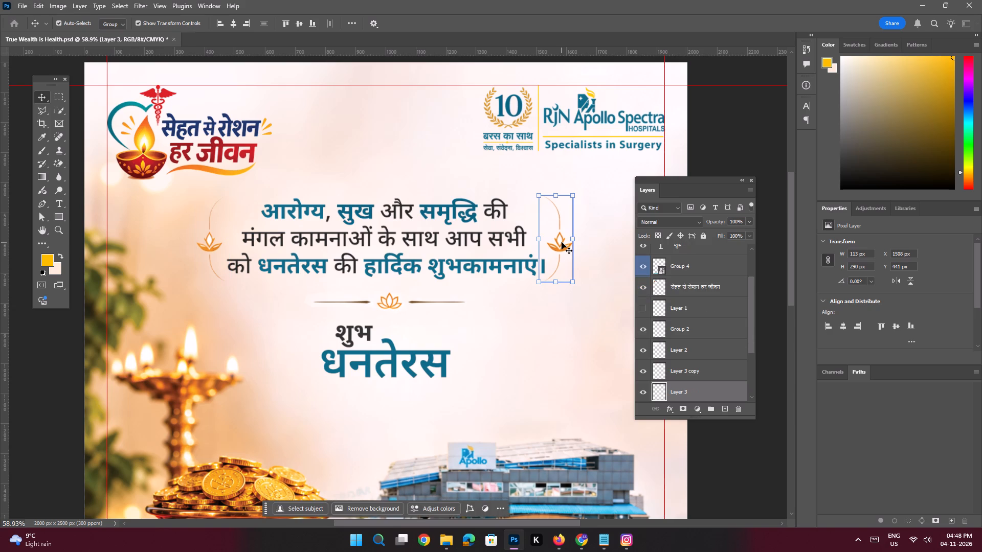
key(shift+Right)
key(shift+Right)
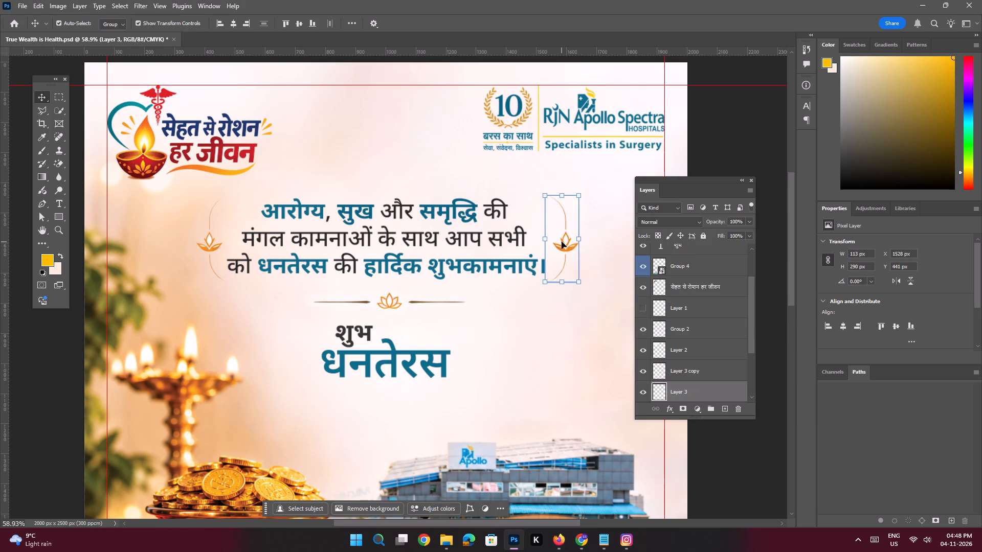
key(shift+Right)
key(Left)
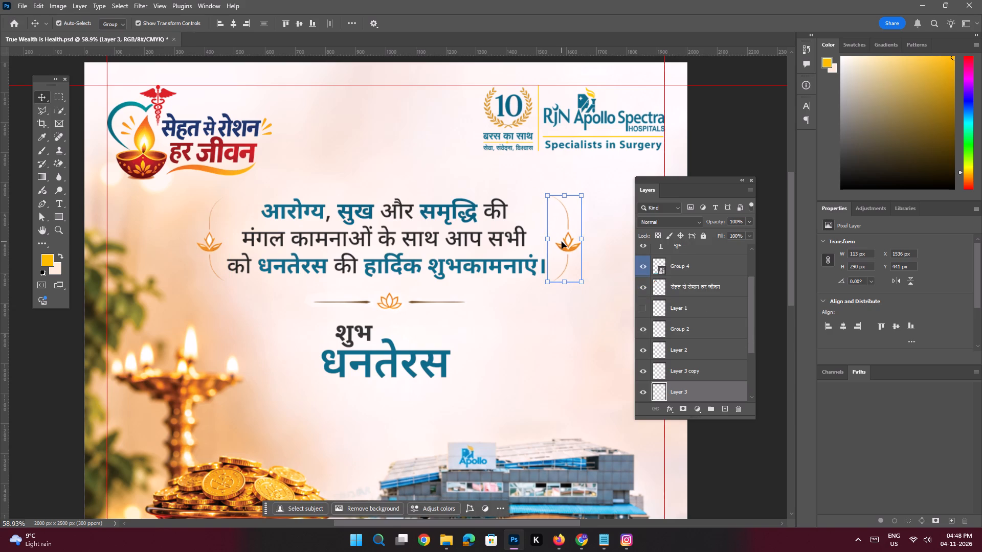
Deselect the bracket layer, check the whole poster, and save the document.
key(space)
ctrl+drag(468, 286, 418, 277)
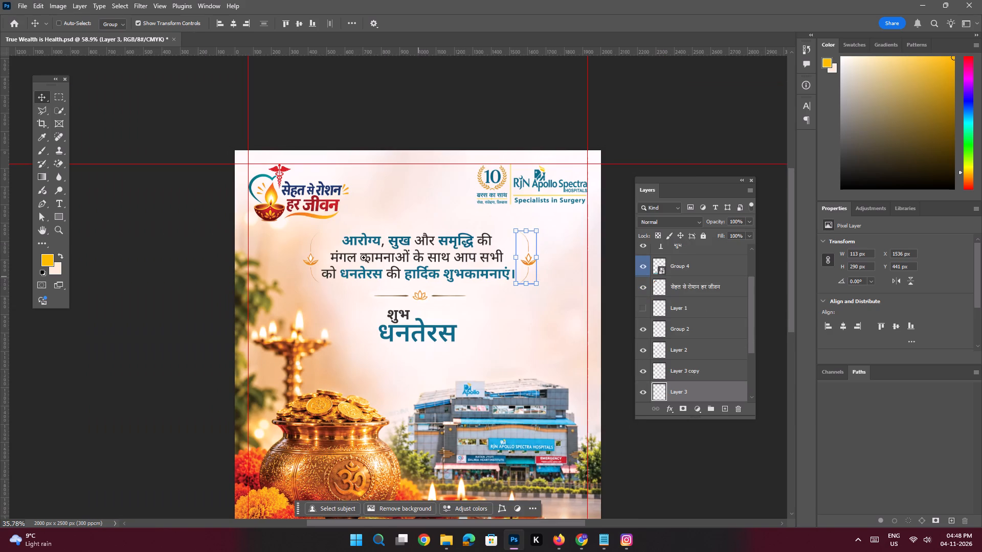
click(197, 269)
key(ctrl+space)
key(ctrl+space)
key(ctrl+space)
key(ctrl+space)
key(ctrl+space)
key(ctrl+space)
key(ctrl+space)
key(ctrl+space)
key(ctrl+space)
key(ctrl+space)
key(ctrl+space)
key(ctrl+space)
key(ctrl+space)
key(ctrl+space)
key(ctrl+space)
ctrl+drag(381, 296, 355, 292)
drag(380, 310, 388, 297)
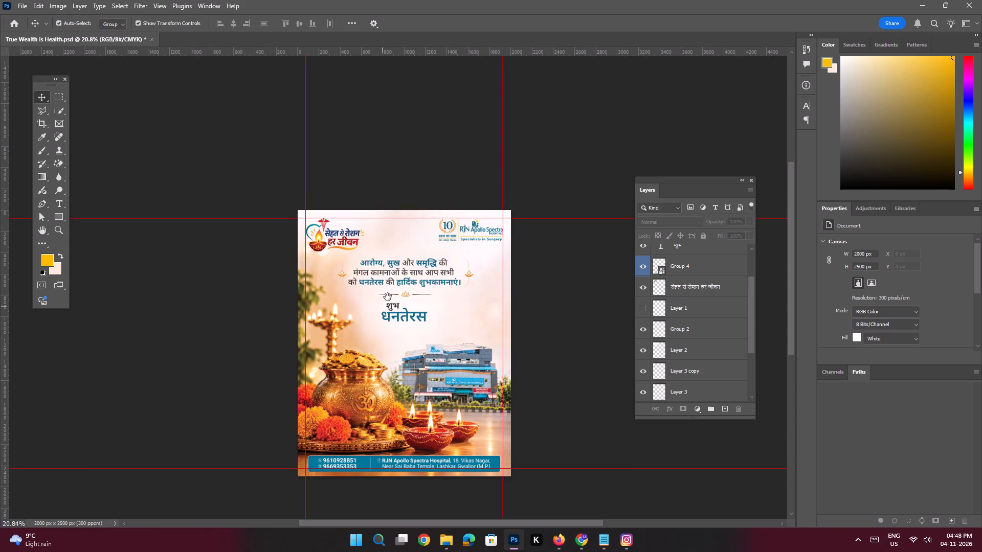
drag(388, 297, 389, 294)
key(ctrl+s)
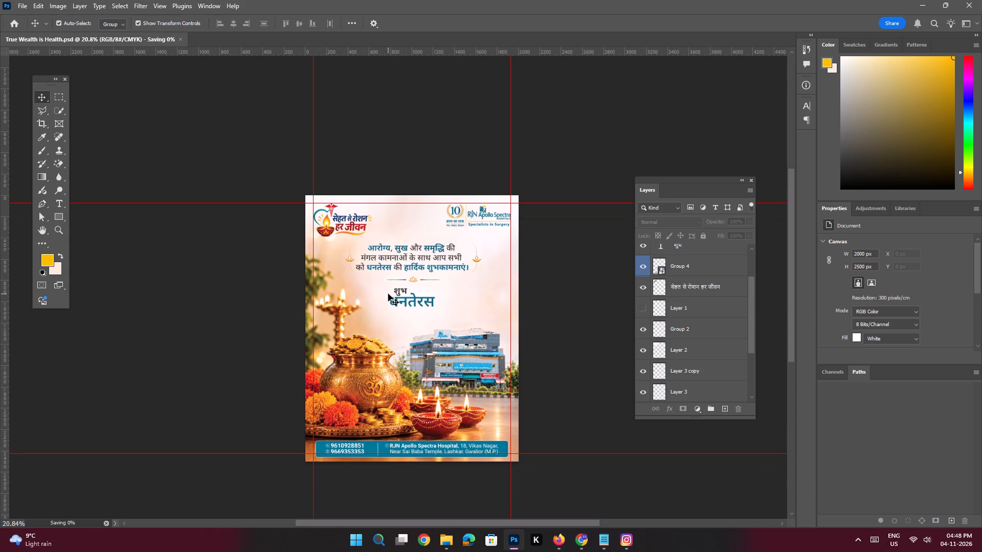
Export the poster as a PNG at 2000 × 2500 px.
key(ctrl+alt+shift+w)
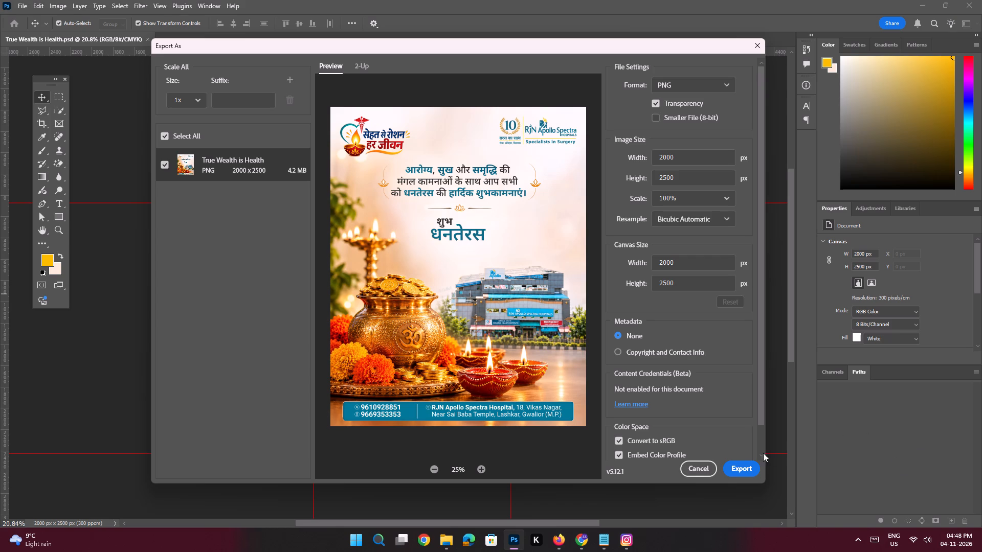
click(744, 470)
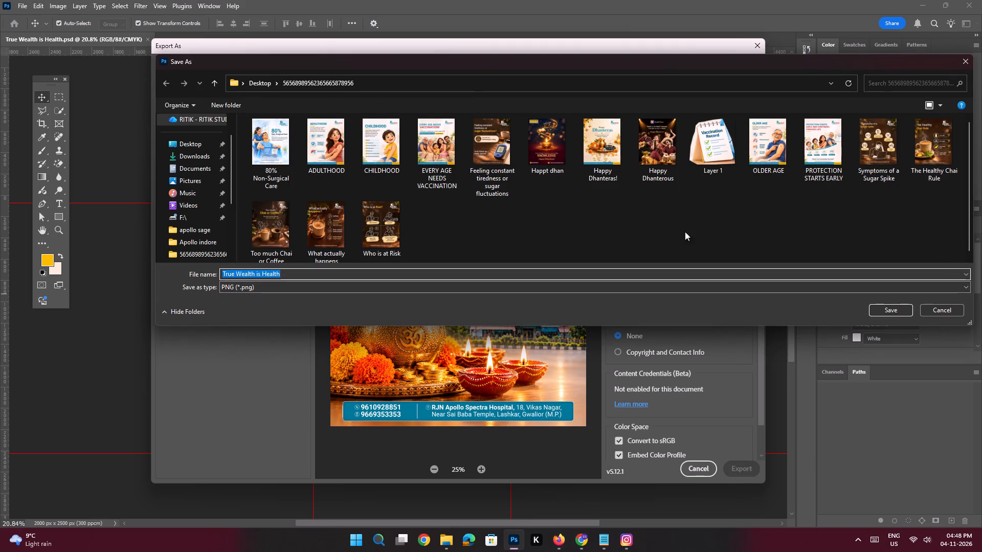